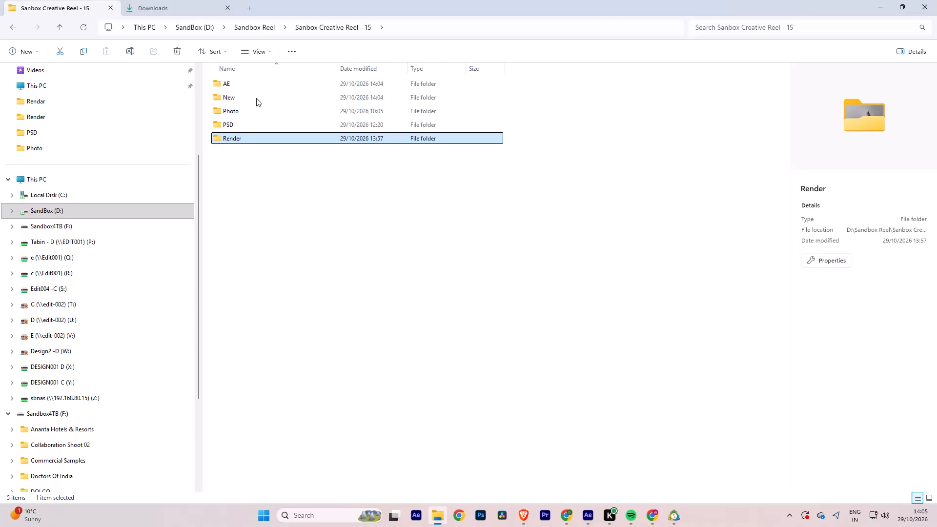
Rename the New folder in Sanbox Creative Reel - 15 as Carousel Motion Post 05.
double_click(256, 98)
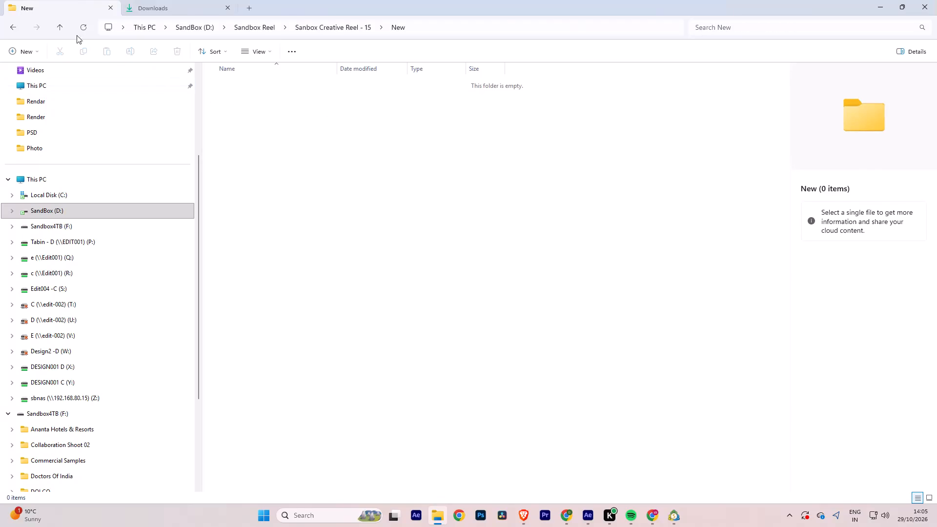
left_click(59, 21)
left_click_drag(319, 246, 319, 242)
left_click(249, 101)
key("F2")
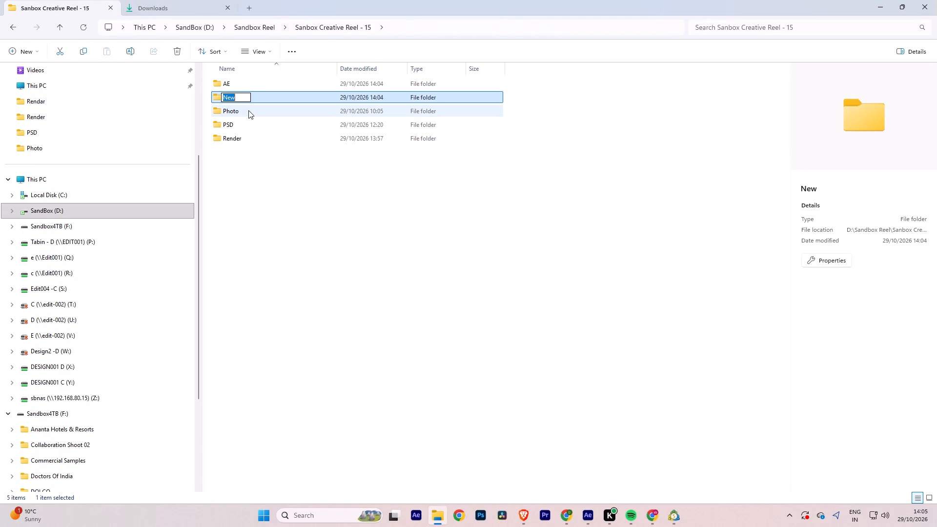
key("ctrl+v")
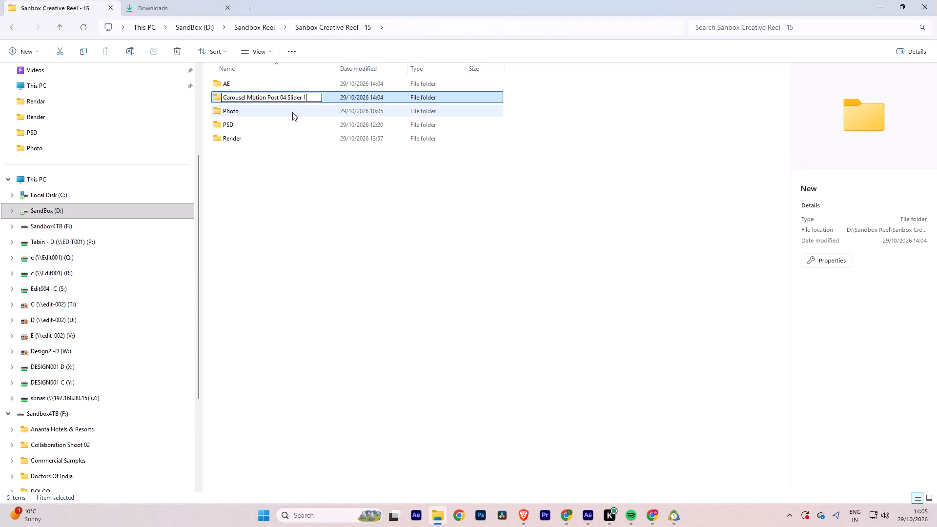
key("BackSpace")
key("BackSpace")
key("BackSpace")
key("BackSpace")
key("BackSpace")
key("BackSpace")
key("BackSpace")
key("BackSpace")
key("BackSpace")
key("BackSpace")
key("5")
key("Return")
left_click(273, 211)
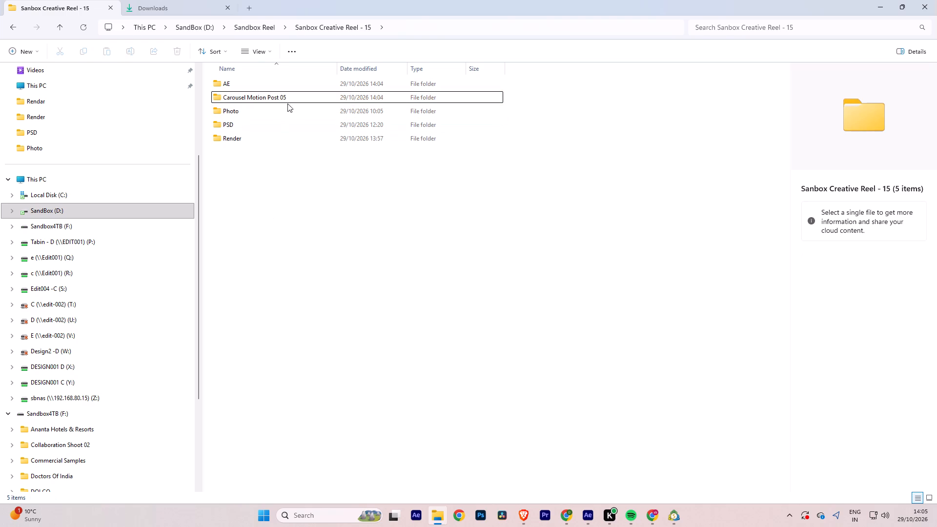
Create a folder named Raw Photo inside the Carousel Motion Post 05 folder.
double_click(290, 96)
key("ctrl+shift+n")
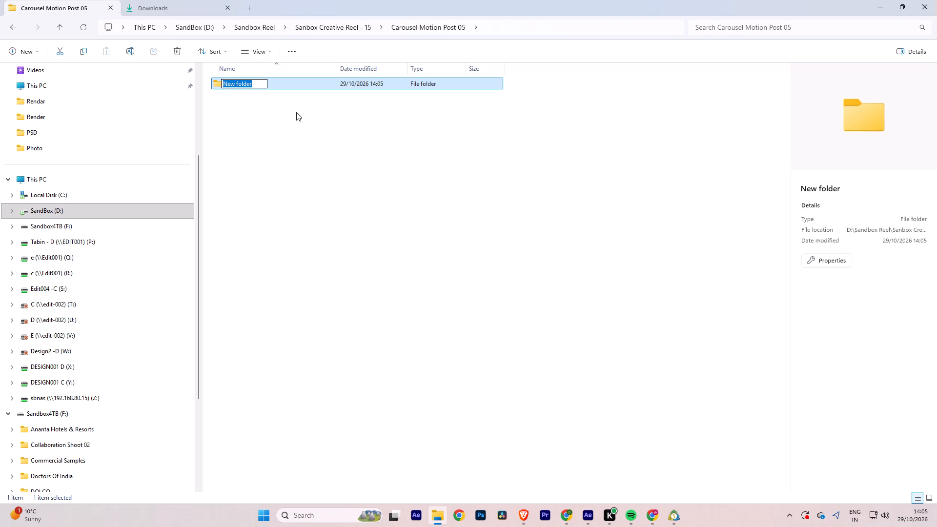
type("Raw Phitoi")
key("BackSpace")
key("BackSpace")
key("BackSpace")
key("BackSpace")
key("p")
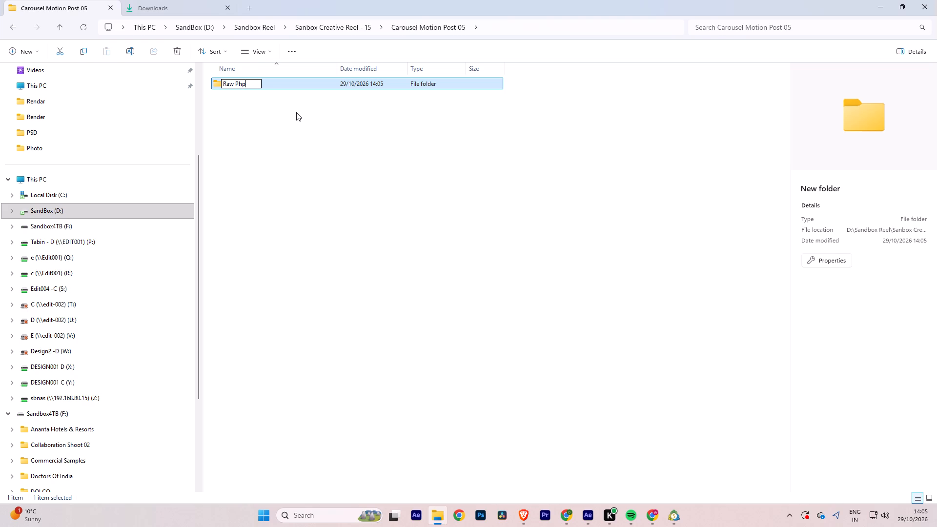
key("Insert")
key("F12")
key("Print")
key("Insert")
key("BackSpace")
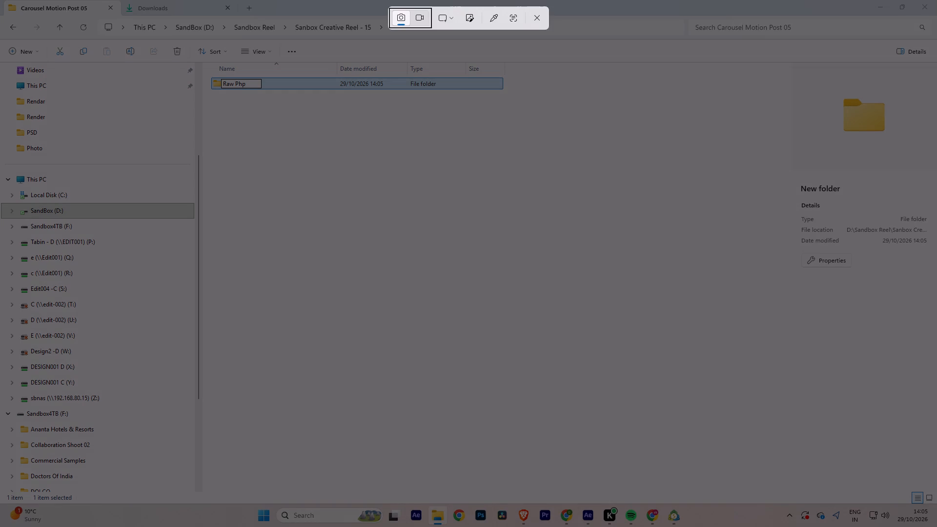
left_click(540, 17)
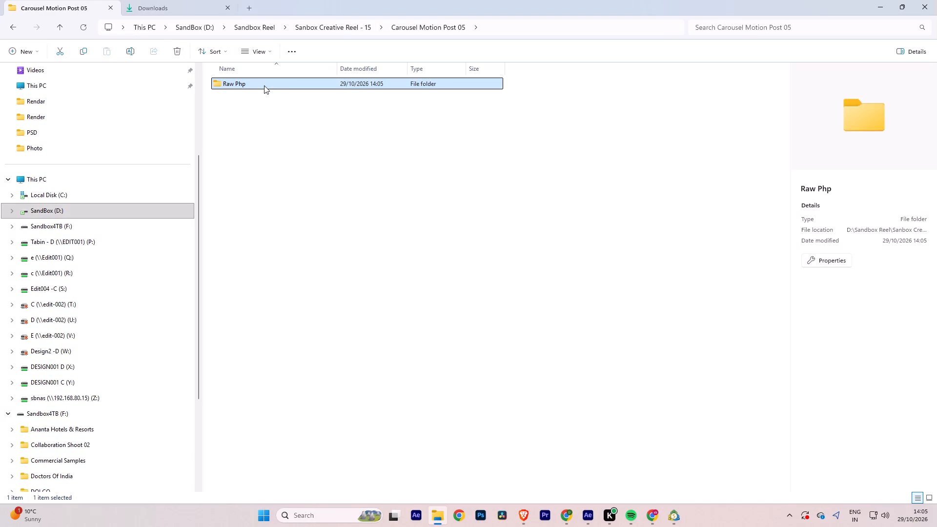
left_click(264, 85)
key("F2")
left_click(254, 81)
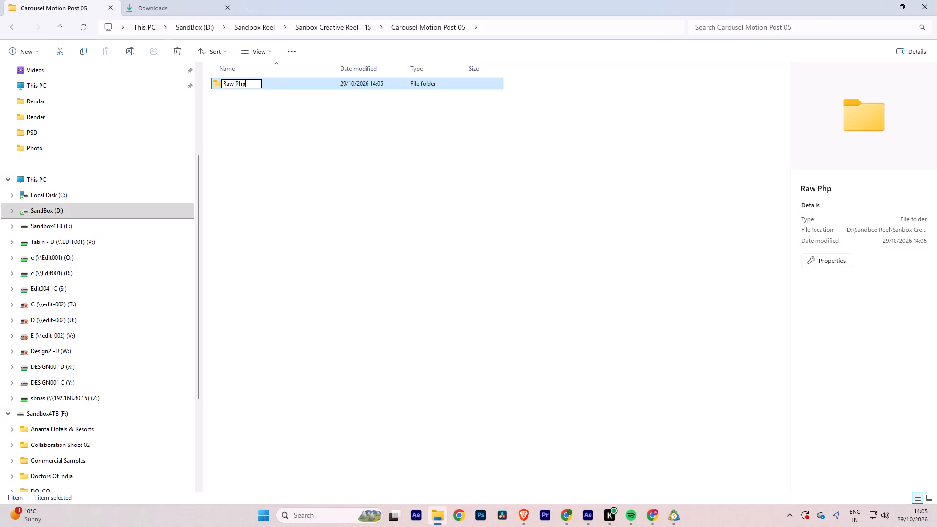
key("BackSpace")
type("oto")
key("Return")
Move the Boredom, Creative Plea and Apologetic Cartoon Boy poster images from Downloads into the Raw Photo folder.
double_click(181, 12)
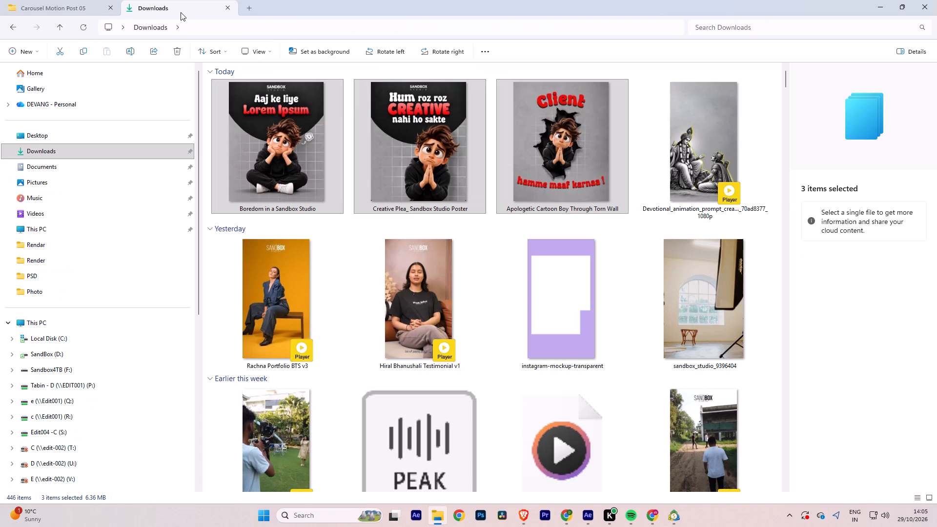
left_click(278, 144)
left_click(542, 142)
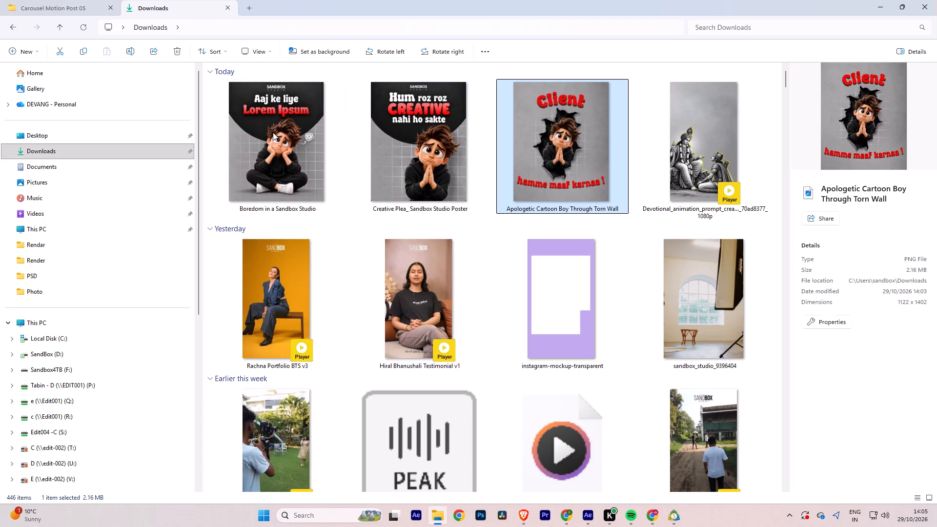
left_click(273, 132, "shift")
key("ctrl+x")
left_click(82, 6)
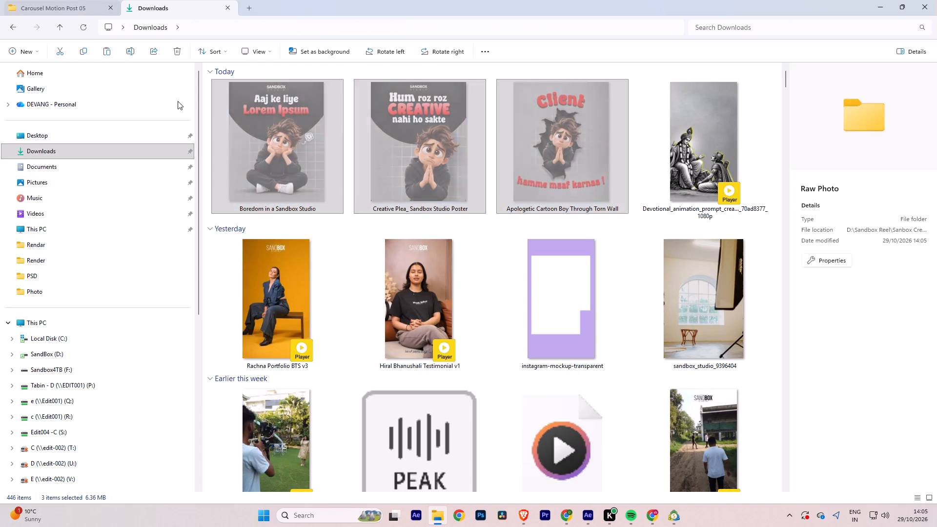
double_click(276, 80)
key("ctrl+v")
key("Return")
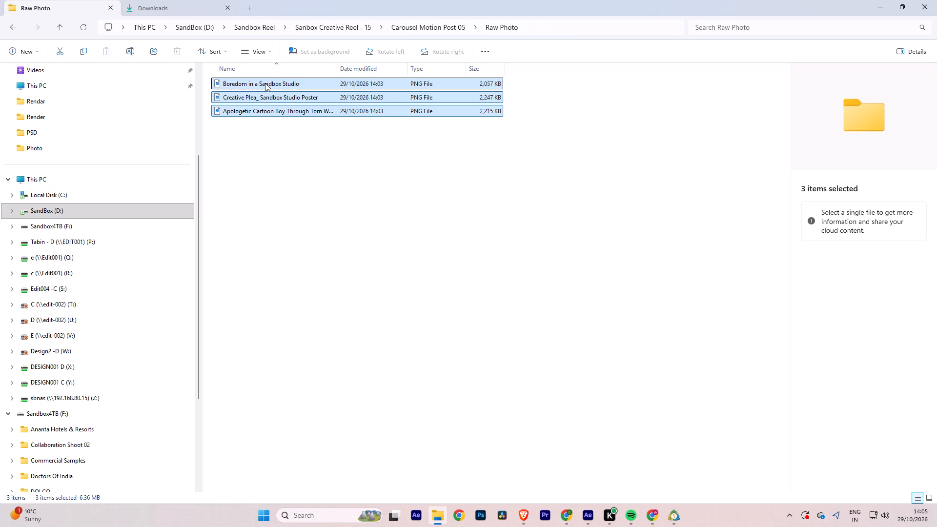
left_click(695, 28)
left_click(442, 283)
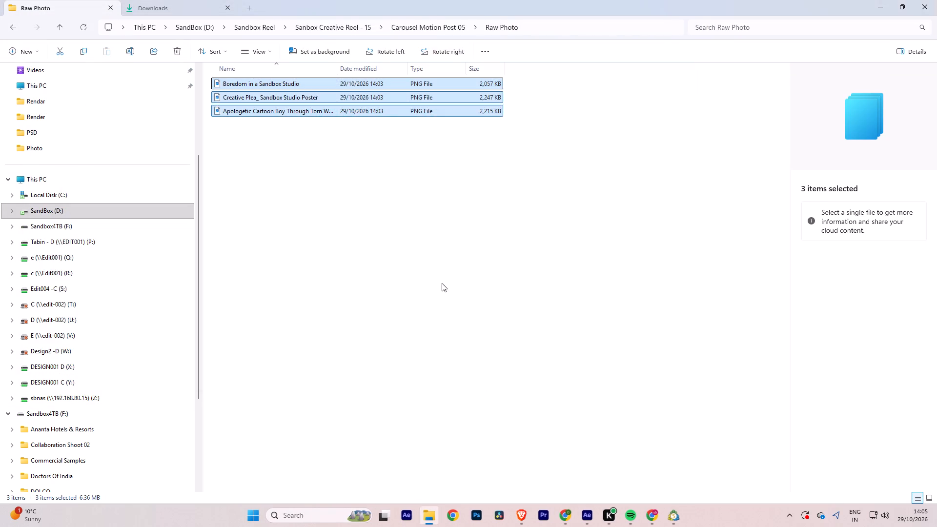
Select the Boredom in a Sandbox Studio image and launch Photoshop.
left_click(292, 78)
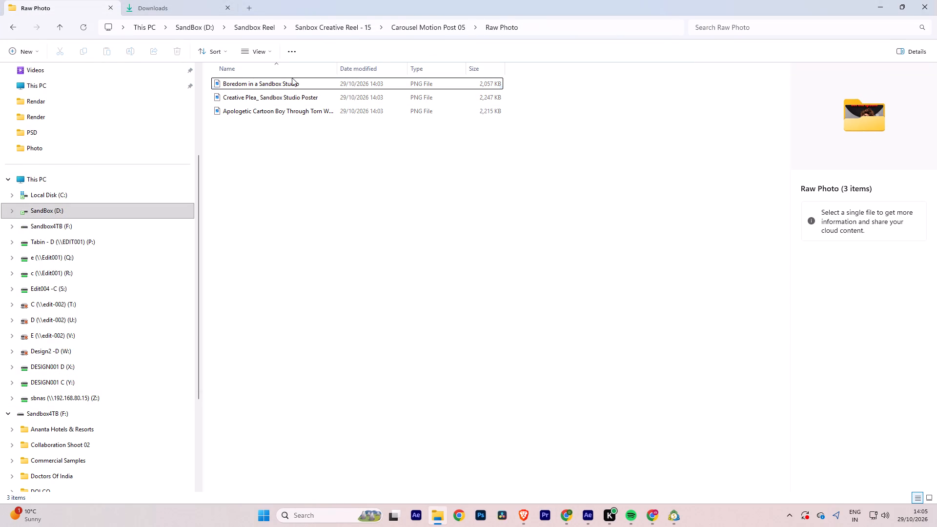
left_click(477, 520)
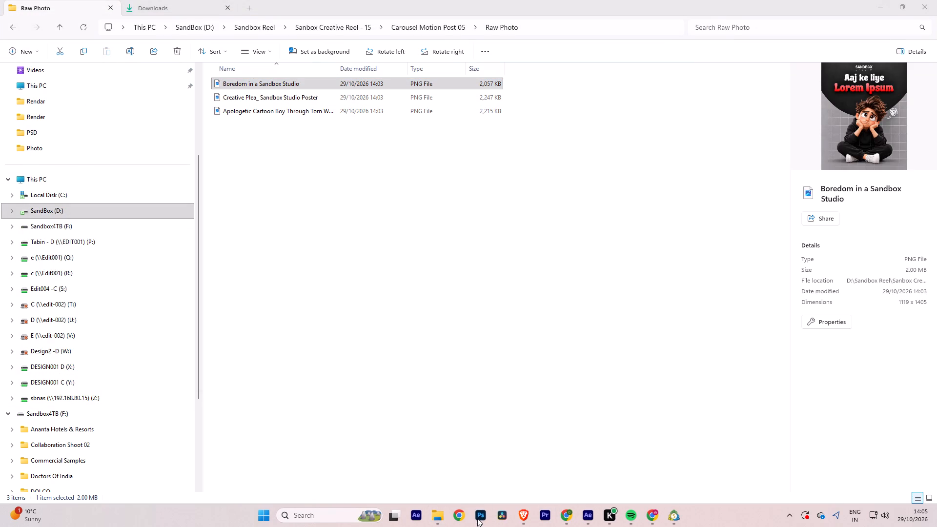
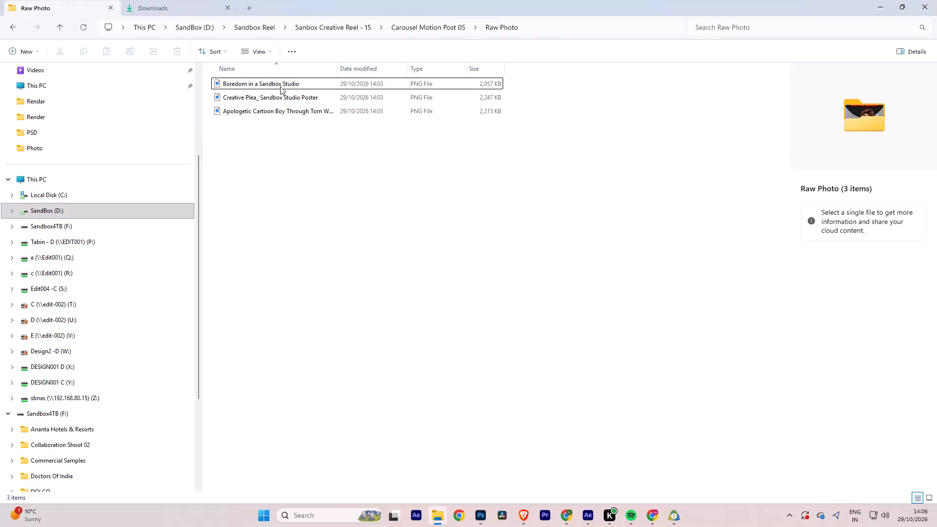
Open the Boredom in a Sandbox Studio image from the Raw Photo folder in Photoshop.
left_click_drag(281, 84, 315, 128)
key("alt+Tab")
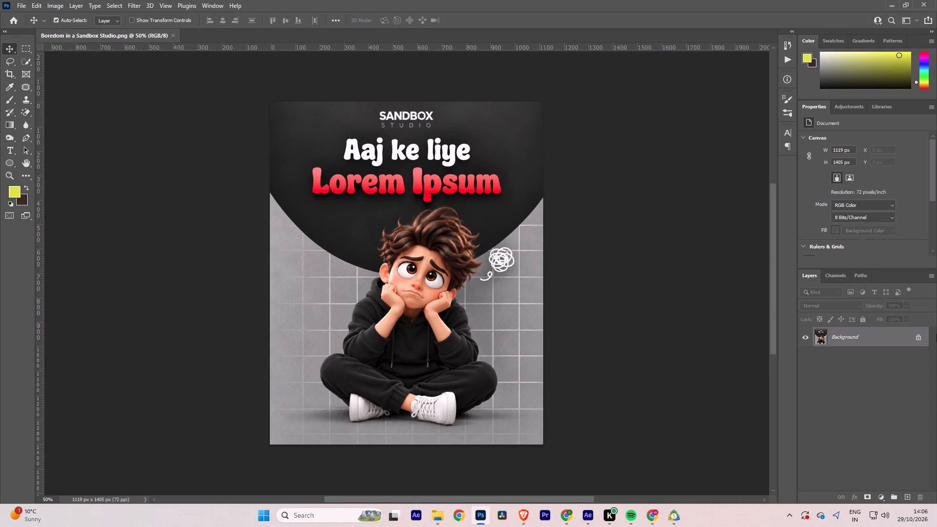
Copy a rectangular area of about 901 × 315 px around the two-line headline to a new layer and hide the Background layer.
scroll(489, 224, "up", 4, "alt")
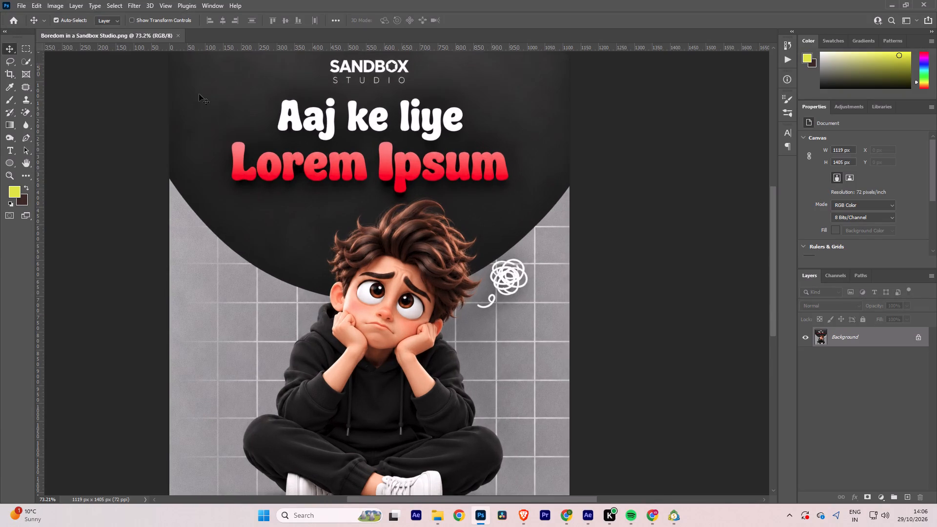
left_click(30, 50)
left_click_drag(204, 85, 221, 87)
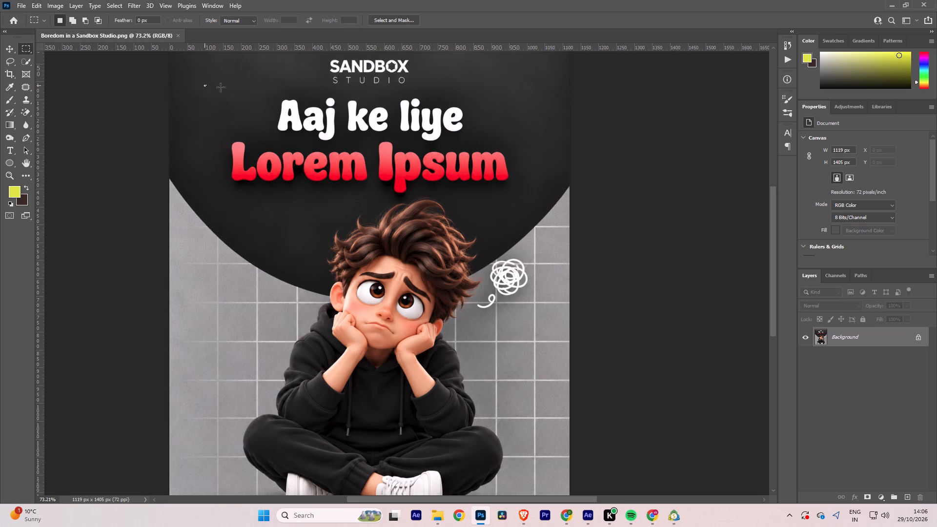
left_click_drag(221, 87, 524, 199)
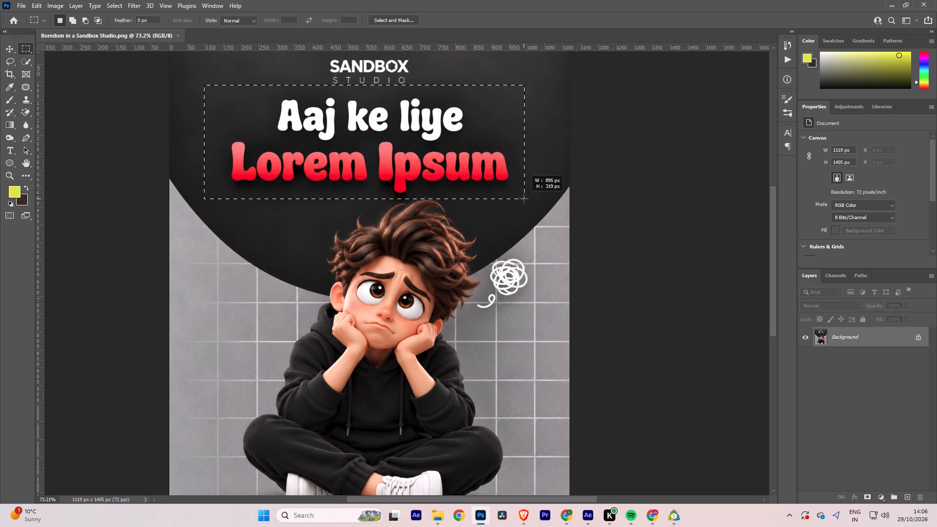
left_click_drag(524, 199, 526, 197)
key("ctrl+j")
left_click(809, 356)
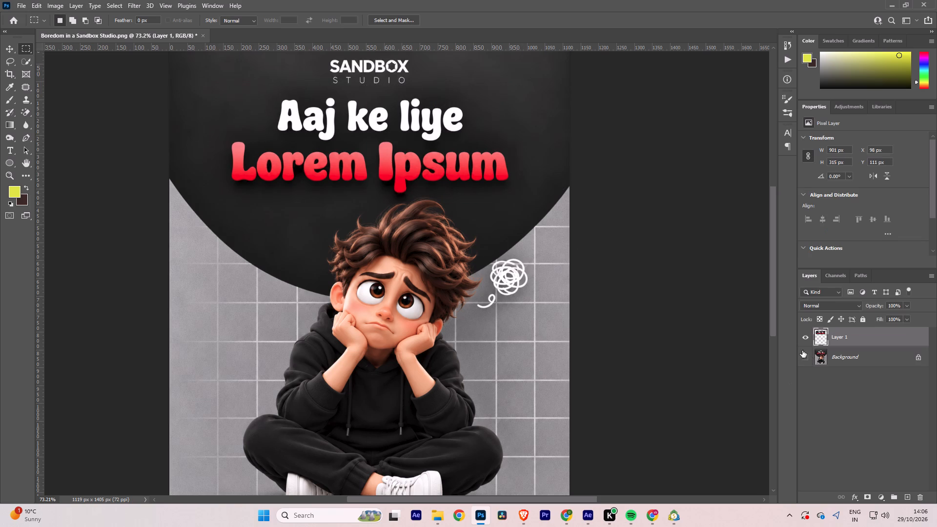
Select the white Aaj ke liye text with Color Range by sampling its white colour.
key("space")
left_click_drag(285, 109, 285, 184)
scroll(278, 192, "up", 2, "alt")
left_click(110, 2)
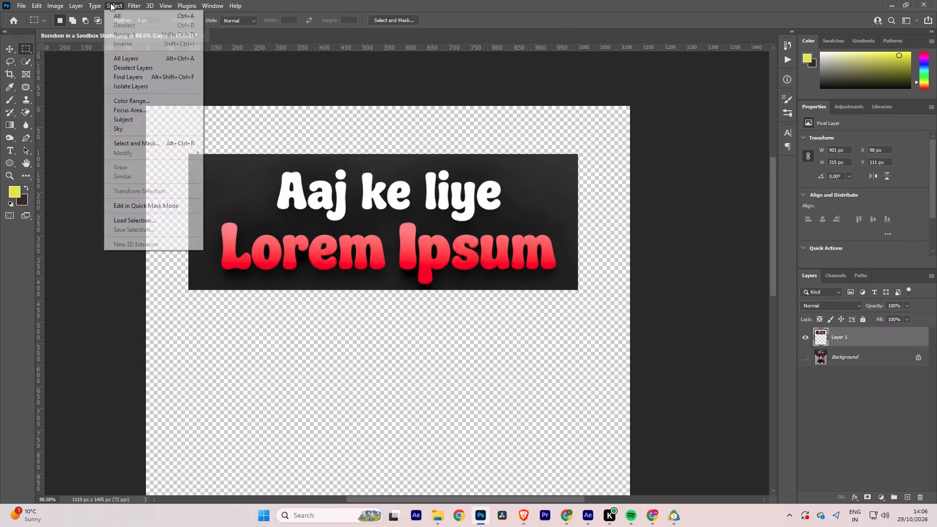
left_click(144, 101)
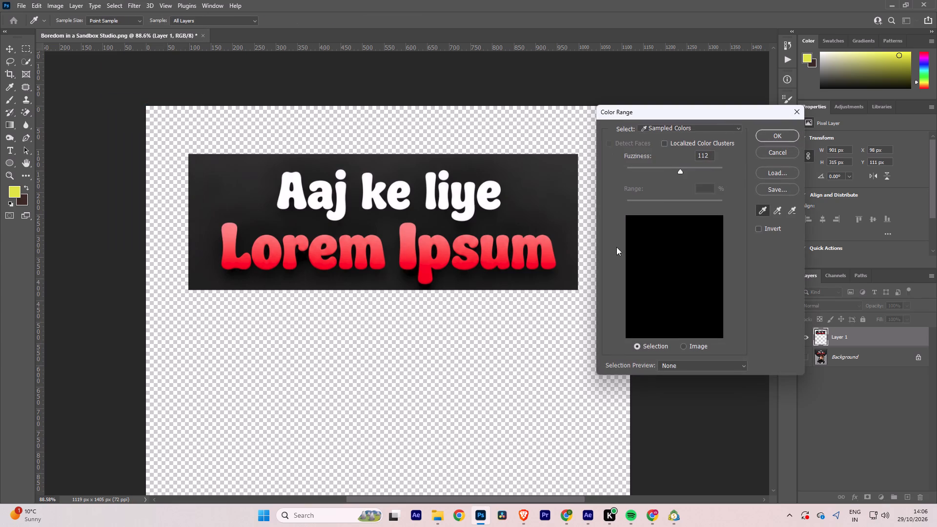
left_click(406, 194)
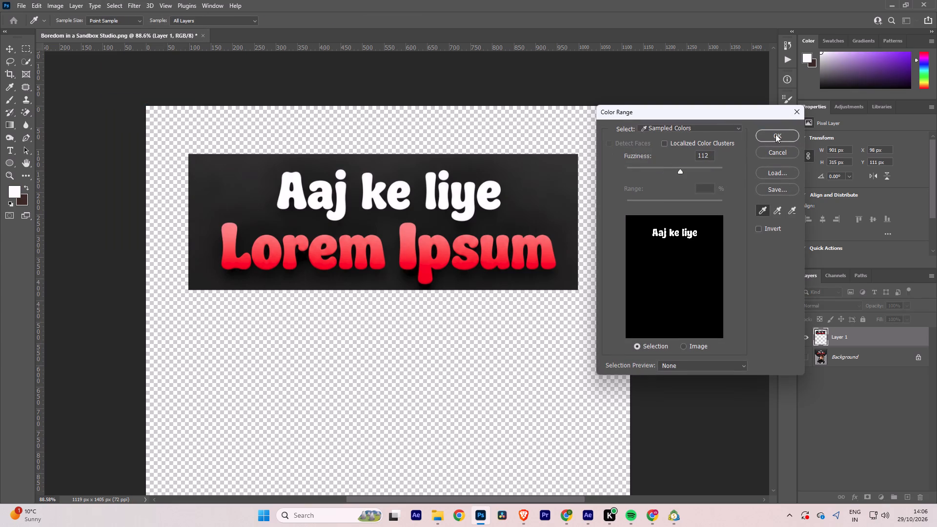
left_click(775, 134)
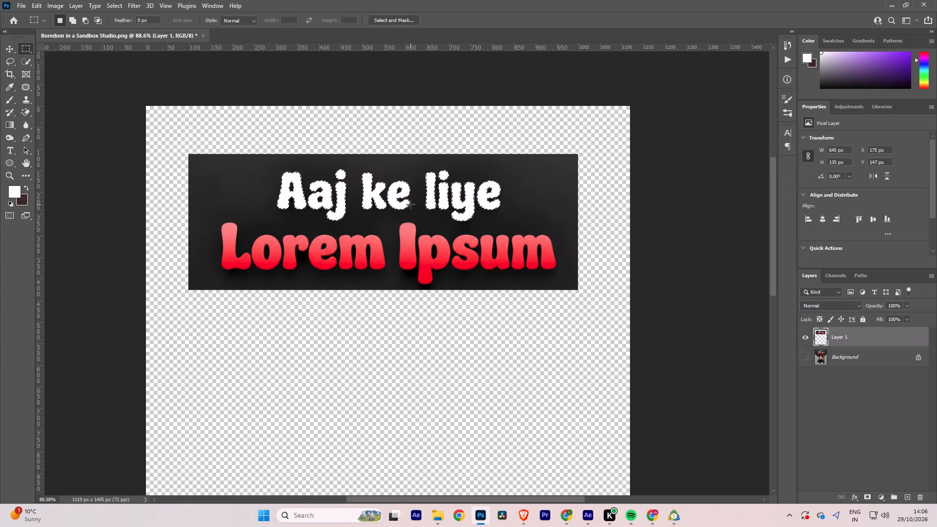
Feather the Aaj ke liye selection by 0.5 pixels, copy it to a new layer and hide that layer.
key("e")
key("w")
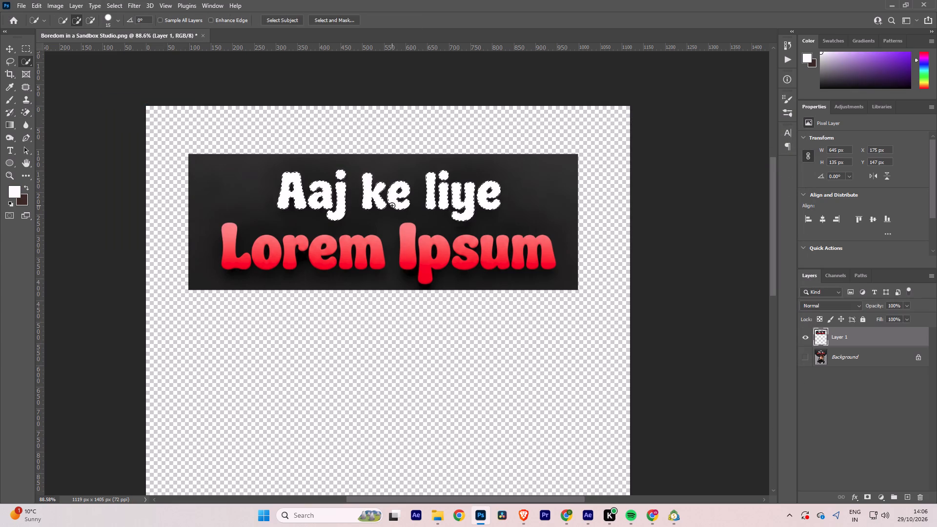
right_click(392, 205)
left_click(410, 227)
left_click(520, 163)
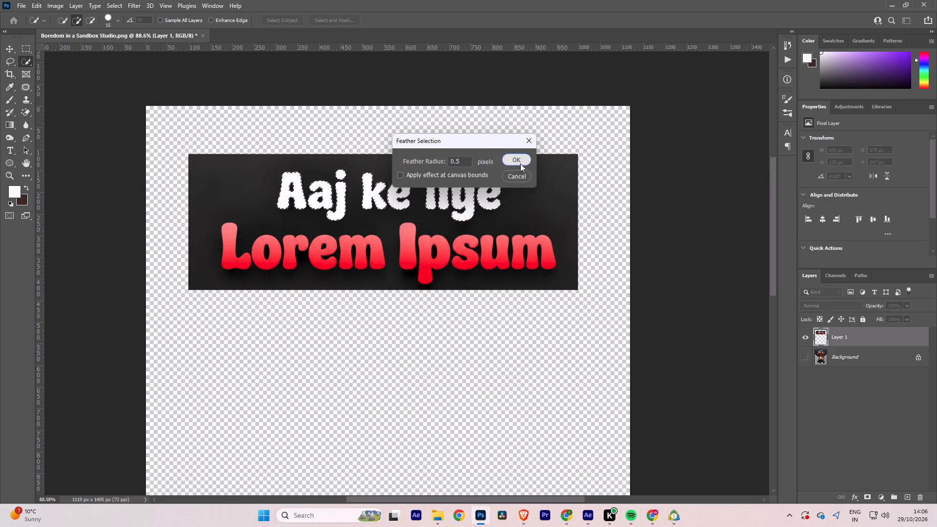
key("ctrl+j")
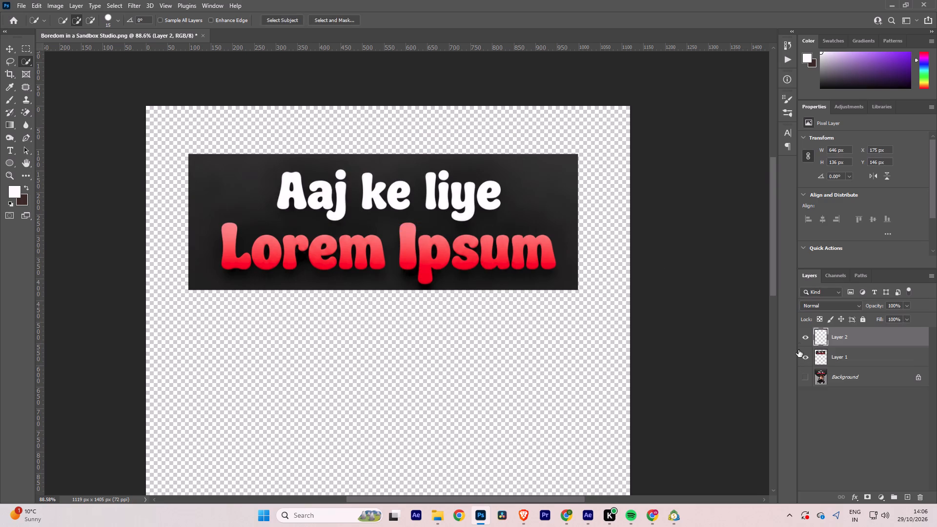
left_click(805, 334)
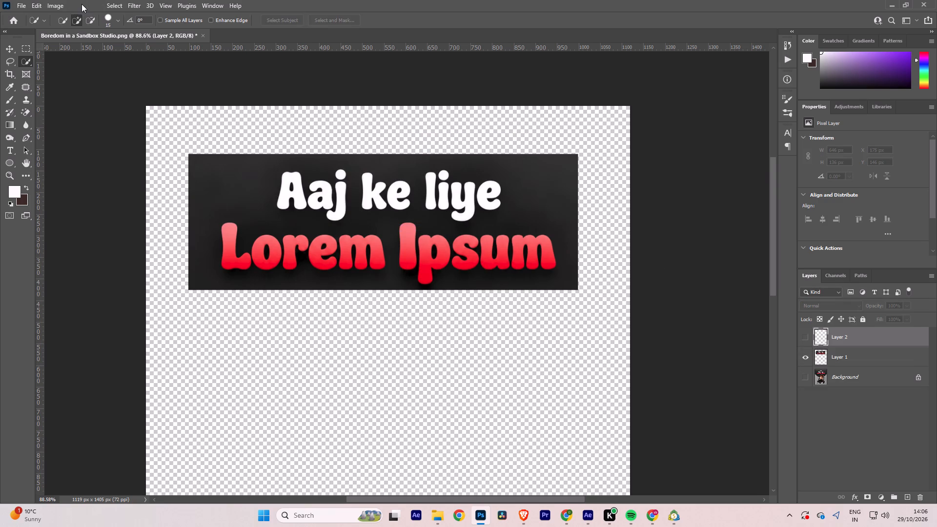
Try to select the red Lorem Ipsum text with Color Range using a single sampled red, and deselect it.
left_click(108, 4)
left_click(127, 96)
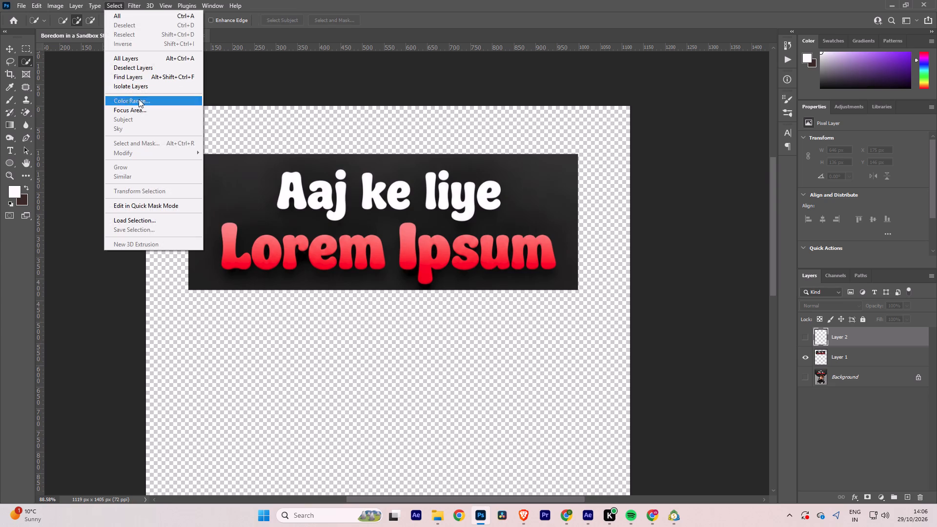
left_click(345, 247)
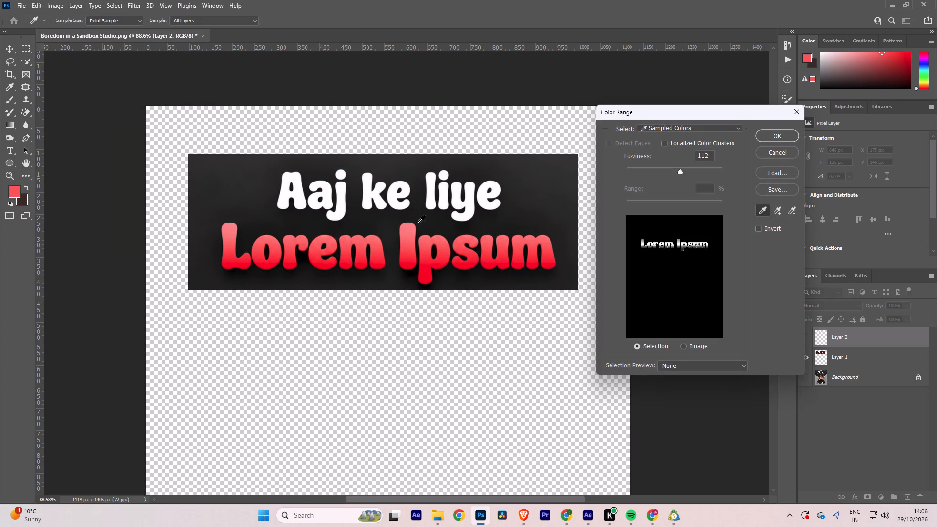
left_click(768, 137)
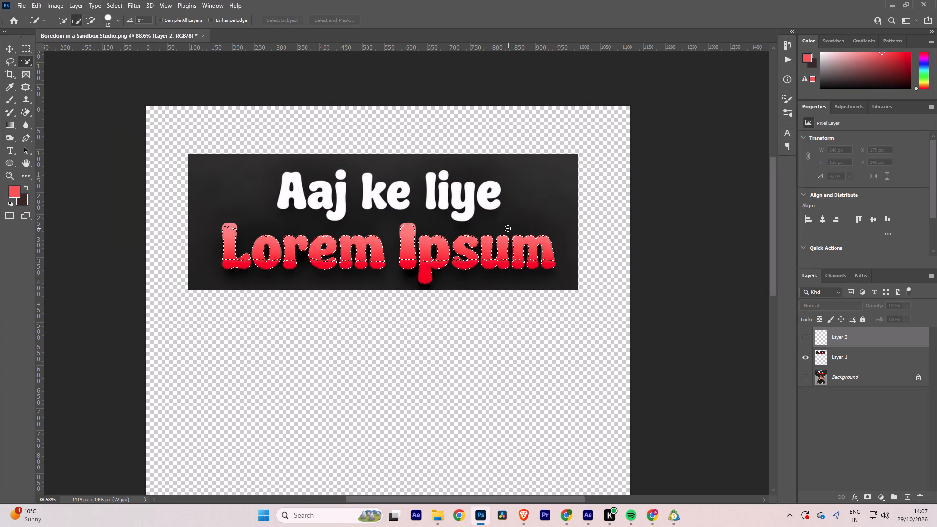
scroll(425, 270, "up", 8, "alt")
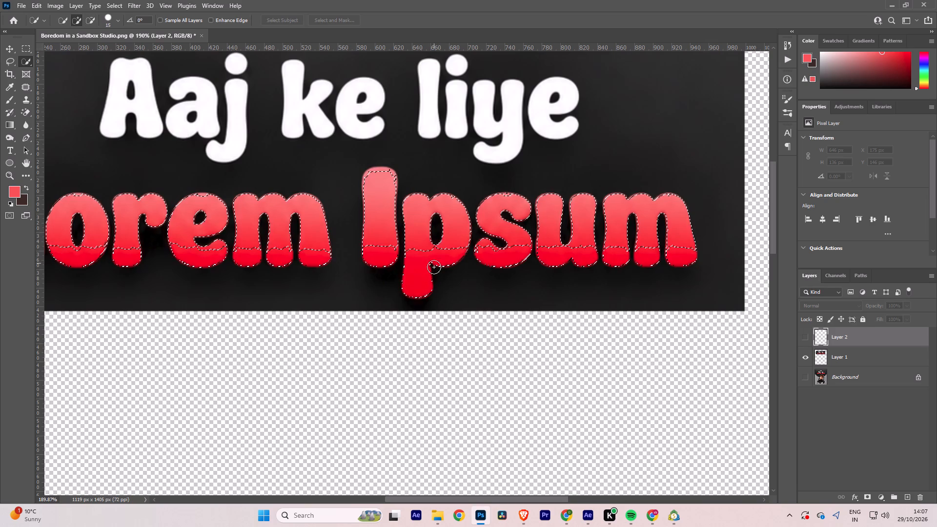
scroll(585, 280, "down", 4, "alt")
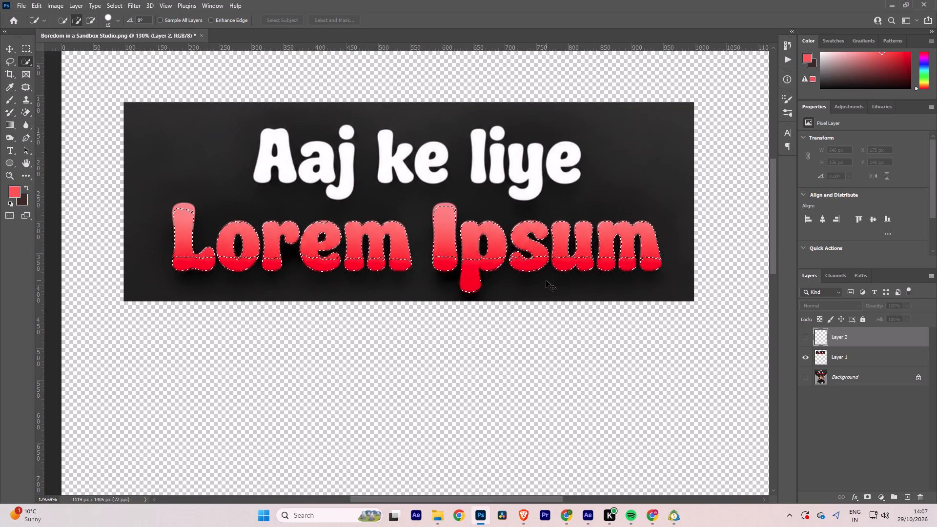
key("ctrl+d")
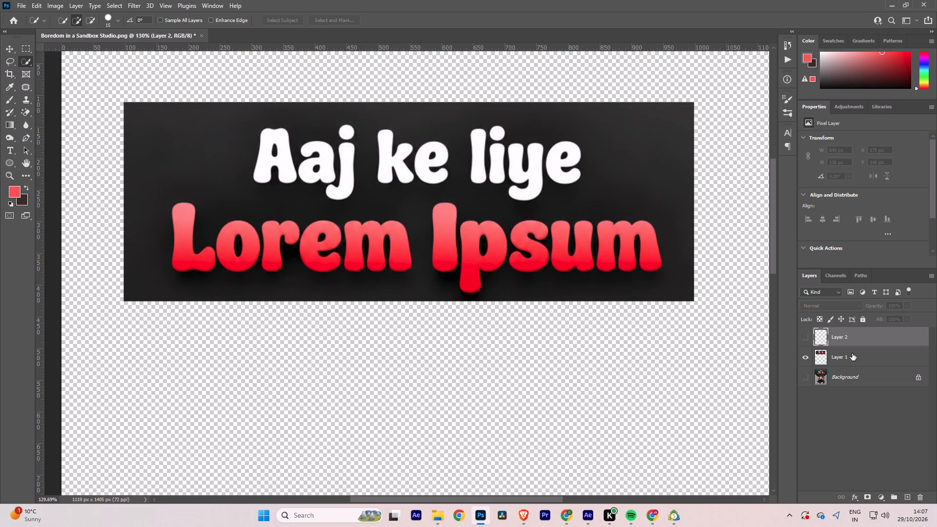
Make Layer 1 with the headline block the active layer.
left_click(852, 353)
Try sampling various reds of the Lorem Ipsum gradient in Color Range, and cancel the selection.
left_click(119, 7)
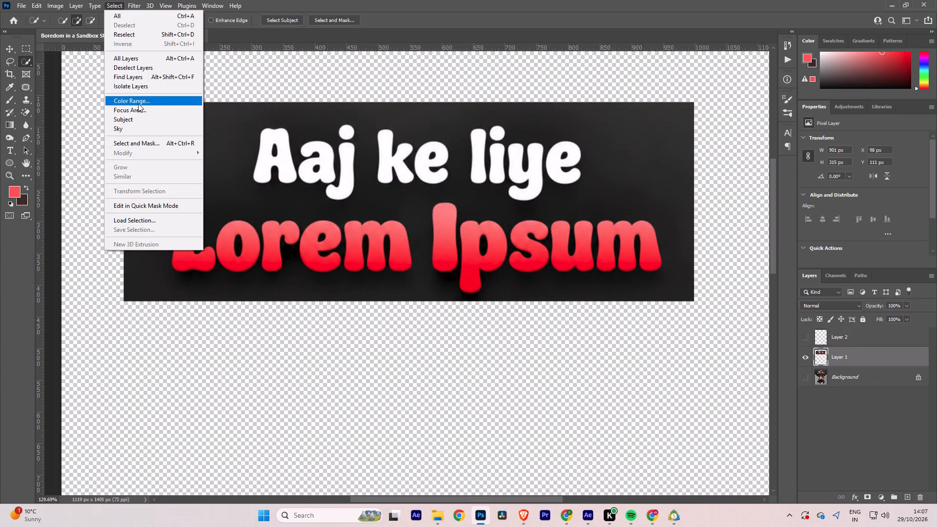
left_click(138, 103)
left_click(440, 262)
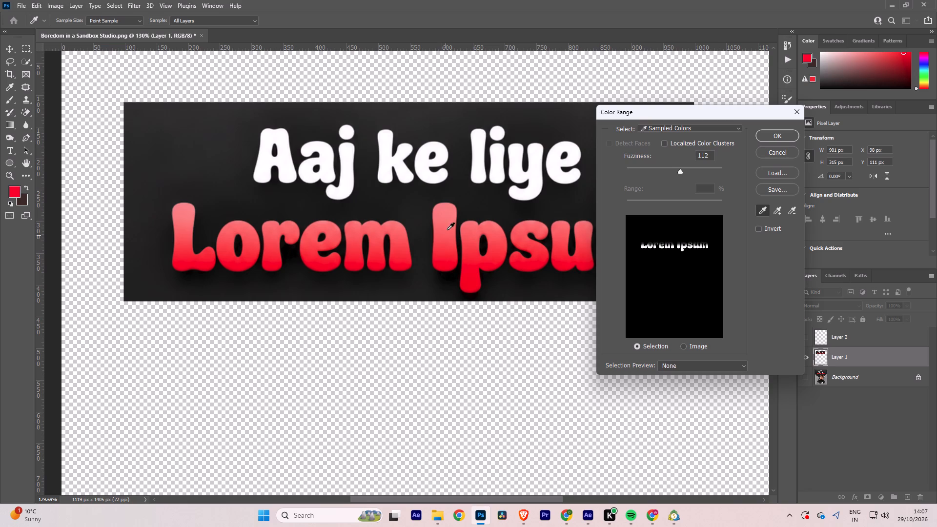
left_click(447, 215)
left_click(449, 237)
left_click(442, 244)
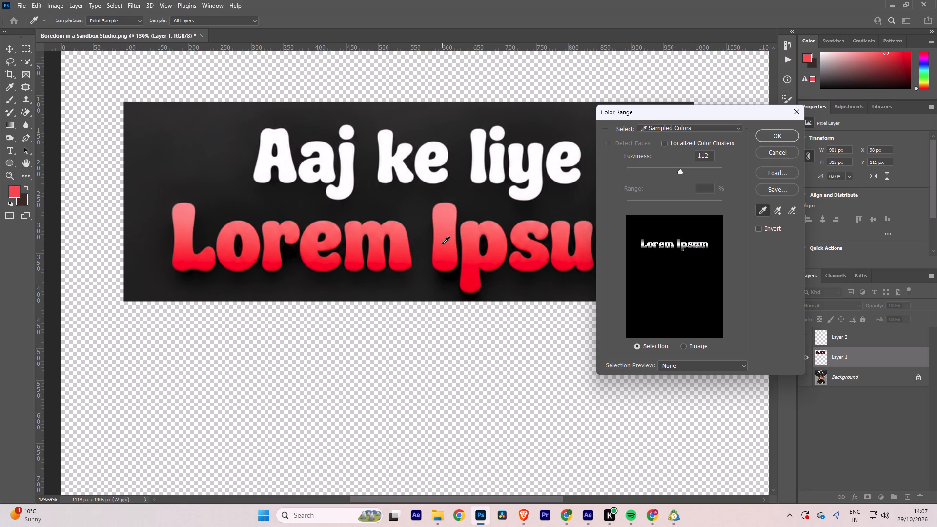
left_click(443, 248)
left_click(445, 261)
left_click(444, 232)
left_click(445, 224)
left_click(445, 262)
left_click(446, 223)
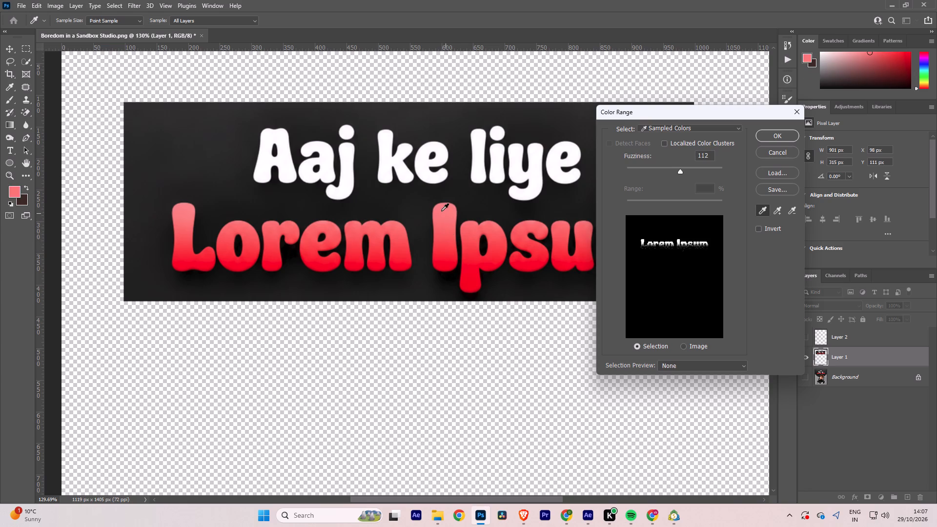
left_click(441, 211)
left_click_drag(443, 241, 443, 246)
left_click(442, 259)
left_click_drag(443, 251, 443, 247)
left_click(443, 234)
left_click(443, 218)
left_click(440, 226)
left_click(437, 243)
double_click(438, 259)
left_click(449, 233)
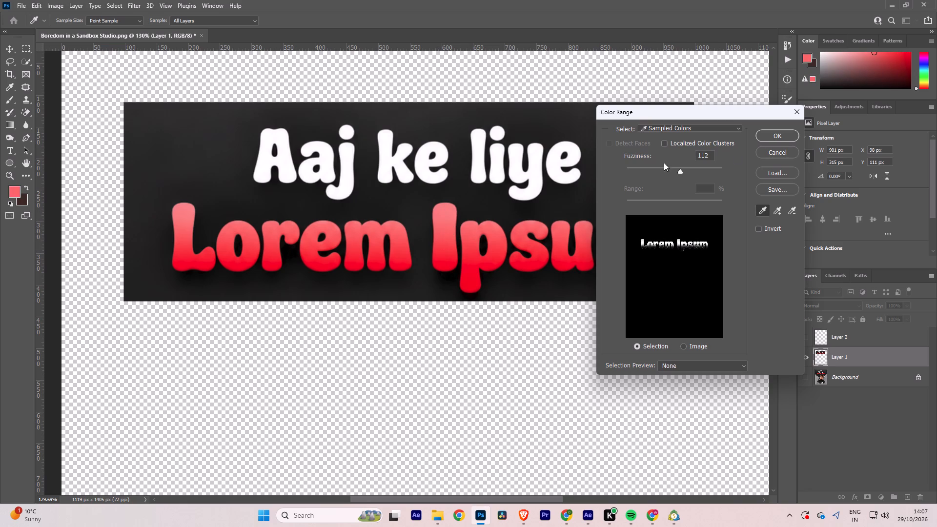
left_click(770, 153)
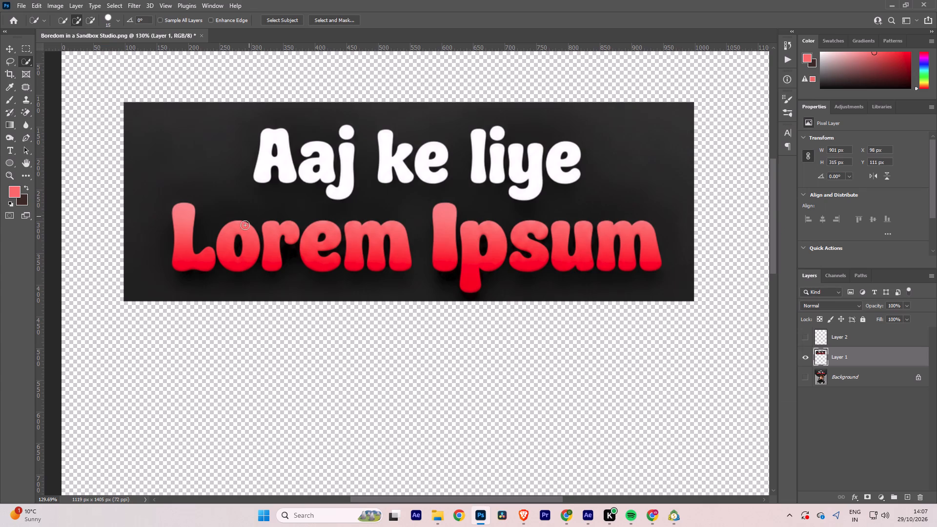
Select all the red letters of Lorem Ipsum on Layer 1 with the Quick Selection tool.
left_click(243, 232)
left_click(281, 239)
left_click(323, 244)
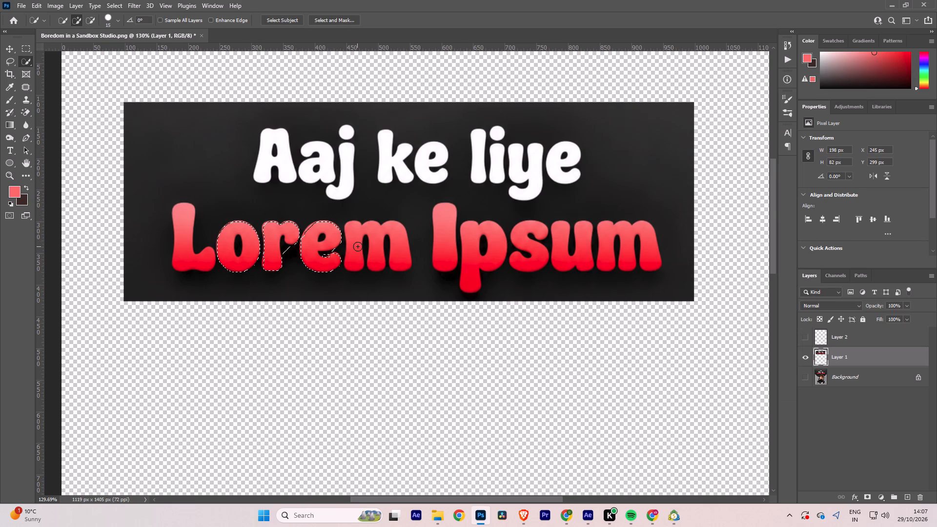
left_click(358, 245)
left_click(439, 242)
left_click(478, 248)
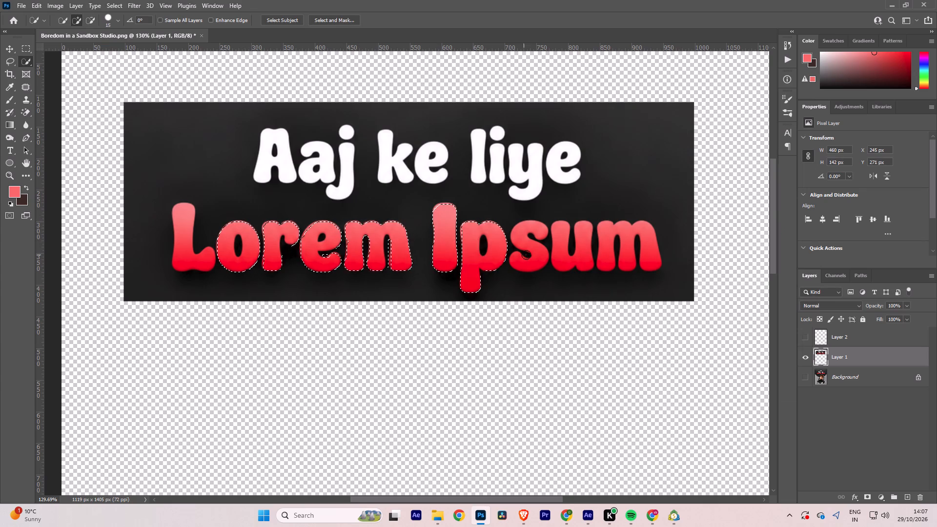
left_click(532, 250)
left_click(559, 252)
left_click(605, 252)
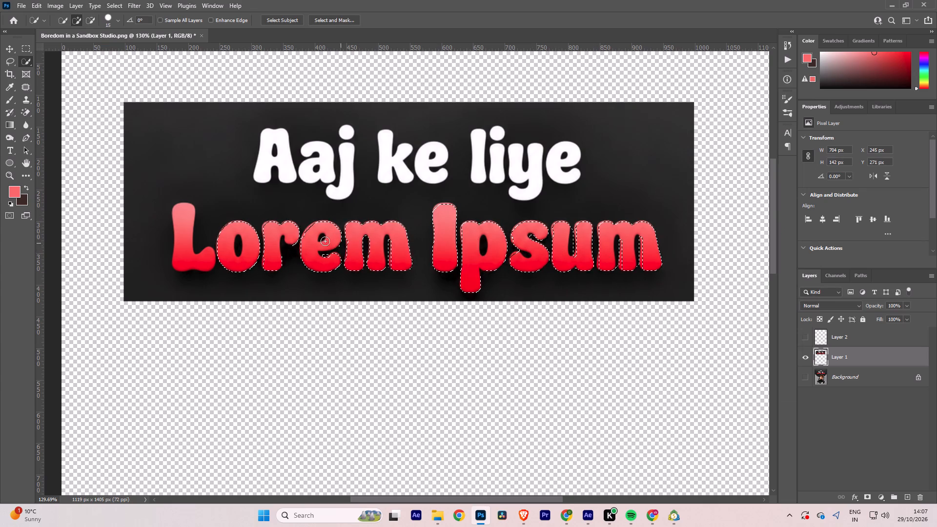
left_click(188, 233)
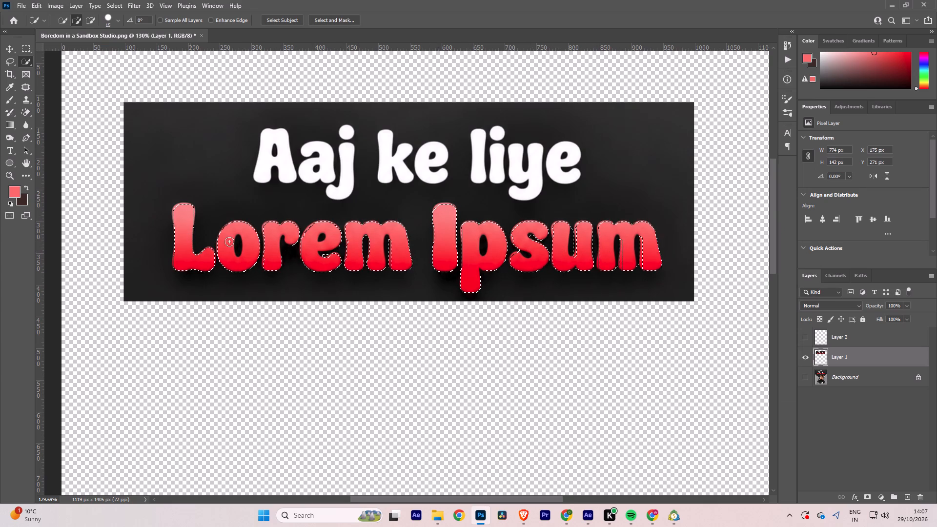
Subtract the dark gaps beside the r and inside the m of Lorem from the selection, reducing the brush size to 6.
scroll(289, 255, "up", 9, "alt")
left_click(285, 248, "alt")
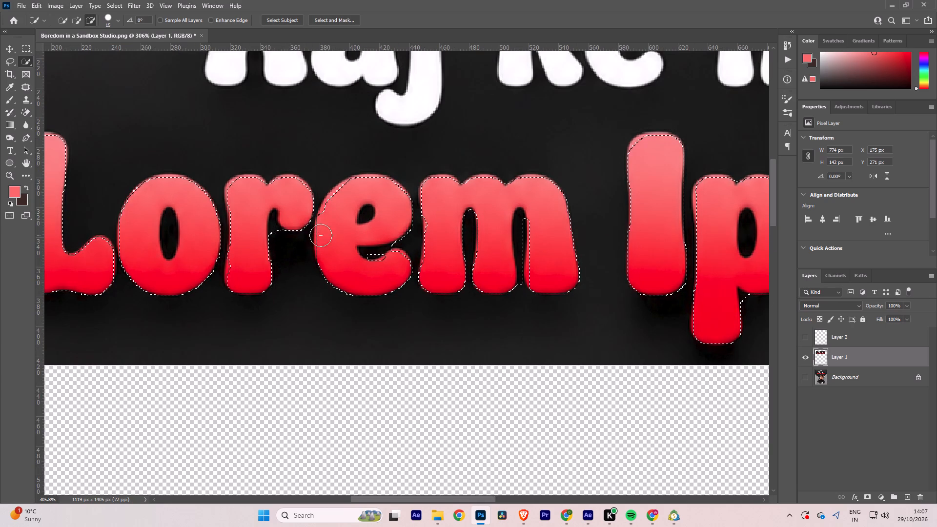
left_click(521, 226)
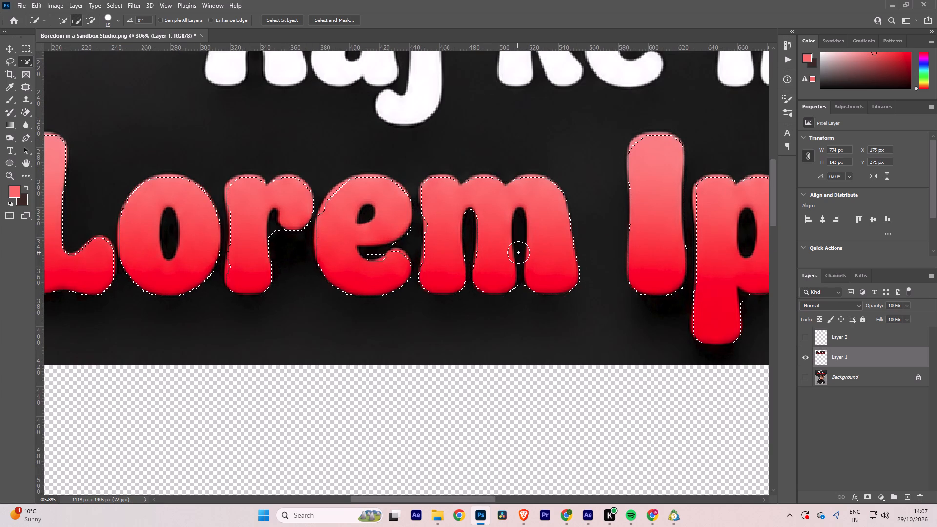
type("[[[[")
key("bracketleft")
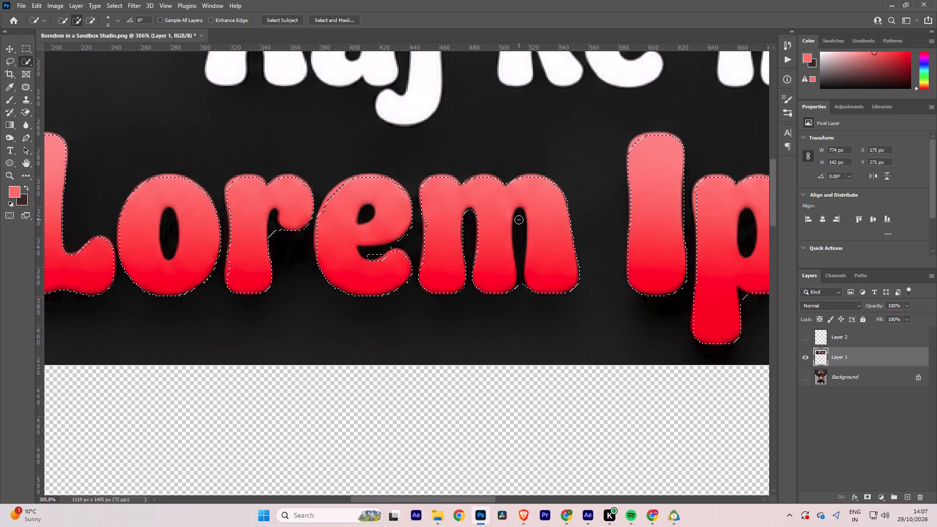
left_click(519, 220, "alt")
left_click_drag(518, 214, 520, 251, "alt")
left_click(520, 275, "alt")
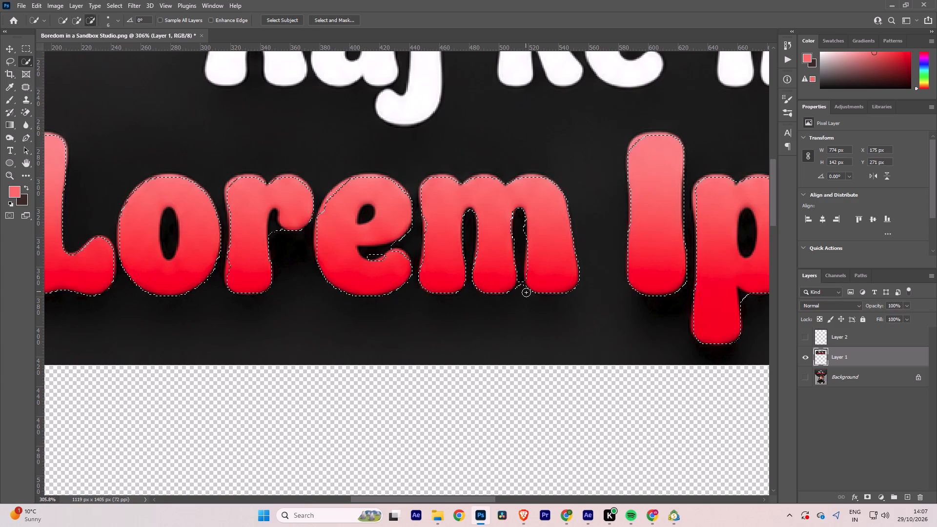
Add the clipped upper corner of the I in Ipsum to the selection.
scroll(525, 297, "down", 9, "alt")
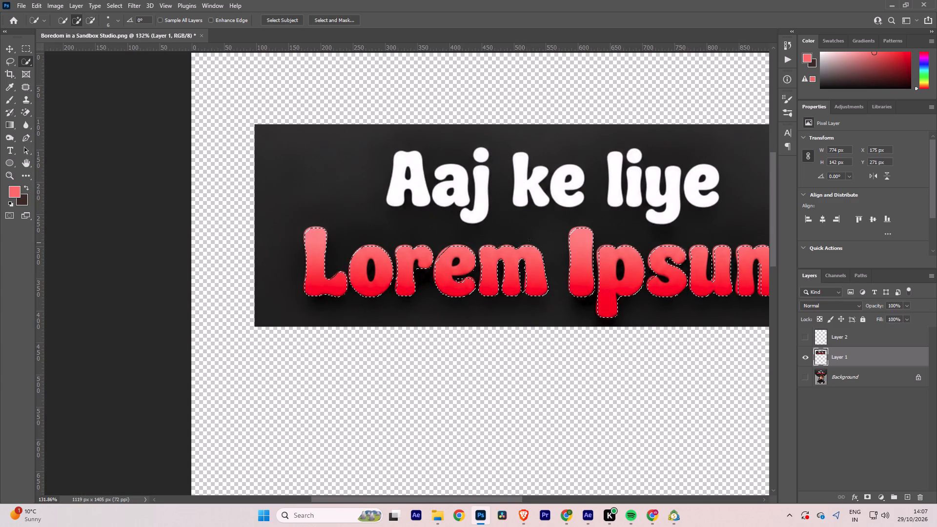
key("space")
key("space")
key("space")
key("space")
key("space")
key("space")
key("space")
key("space")
key("space")
key("space")
key("space")
key("space")
key("space")
key("space")
left_click_drag(636, 253, 483, 238)
scroll(416, 223, "up", 12, "alt")
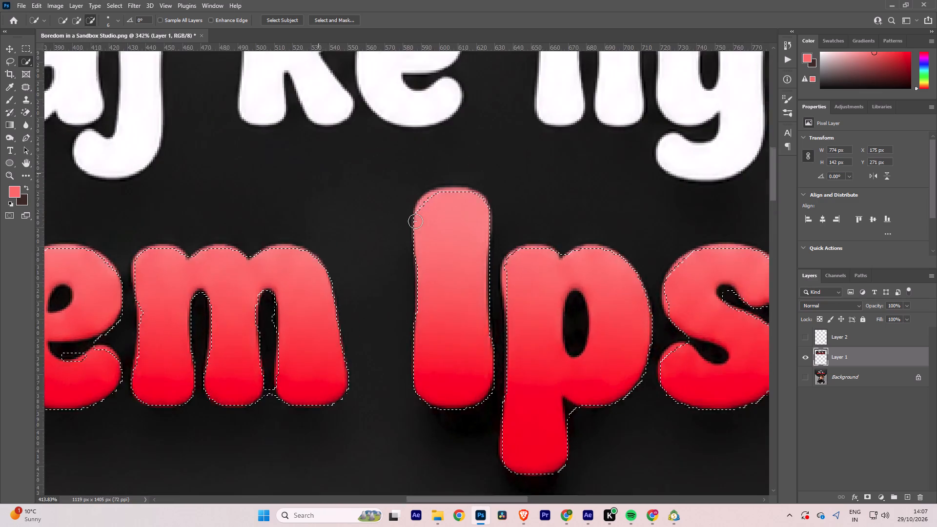
scroll(415, 221, "up", 2, "alt")
left_click_drag(425, 206, 449, 195)
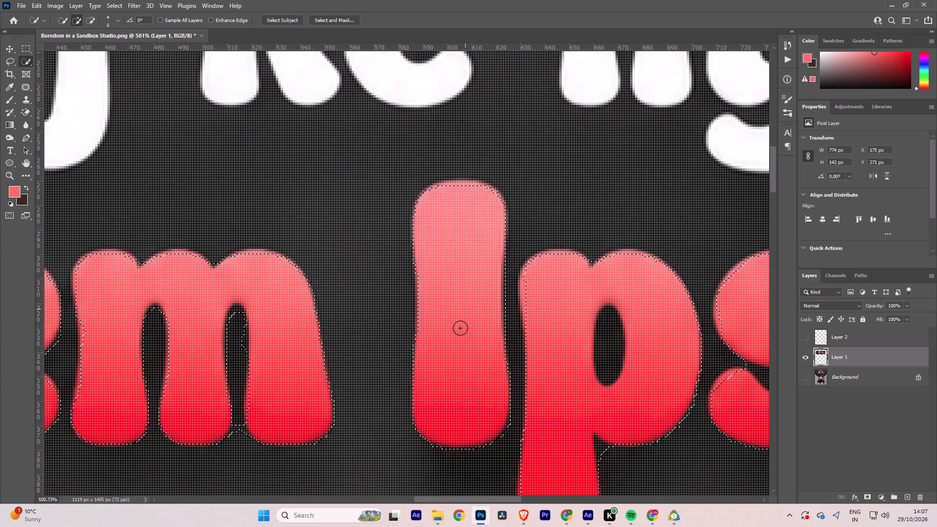
Subtract the remaining dark gap between the last two stems of the m in Lorem from the selection.
left_click(235, 316, "alt")
left_click(237, 332, "alt")
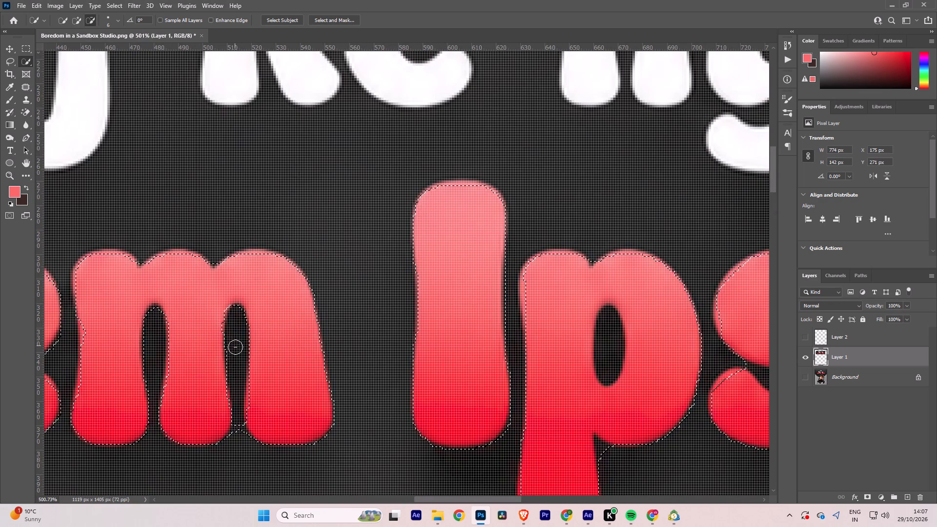
left_click(235, 347, "alt")
left_click(237, 430, "alt")
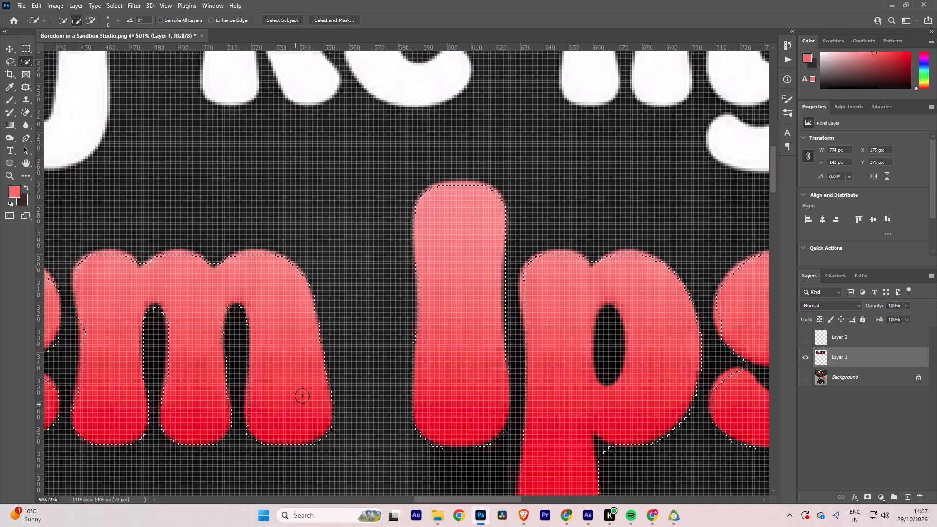
Subtract the dark areas beneath the p's bowl and in both openings of the s in Ipsum from the selection.
scroll(316, 381, "down", 7, "alt")
scroll(471, 421, "up", 9, "alt")
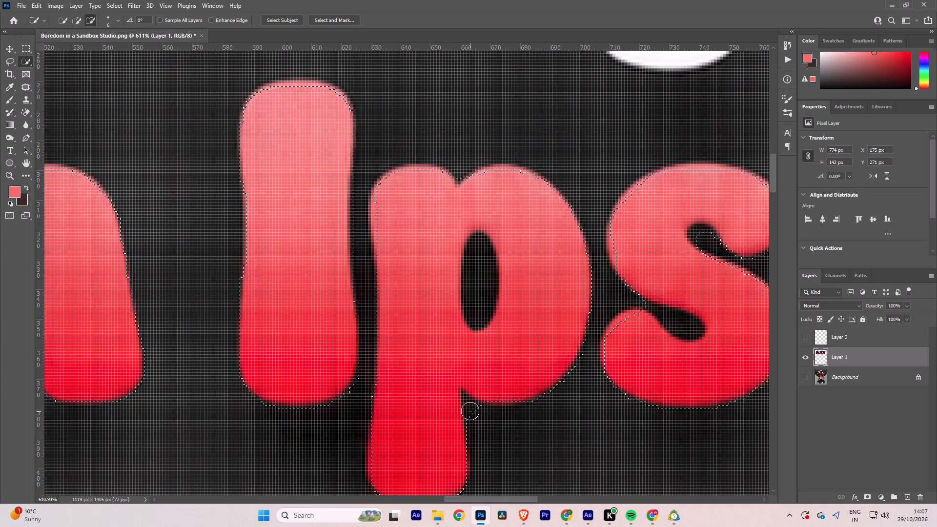
left_click(470, 411, "alt")
left_click(674, 320, "alt")
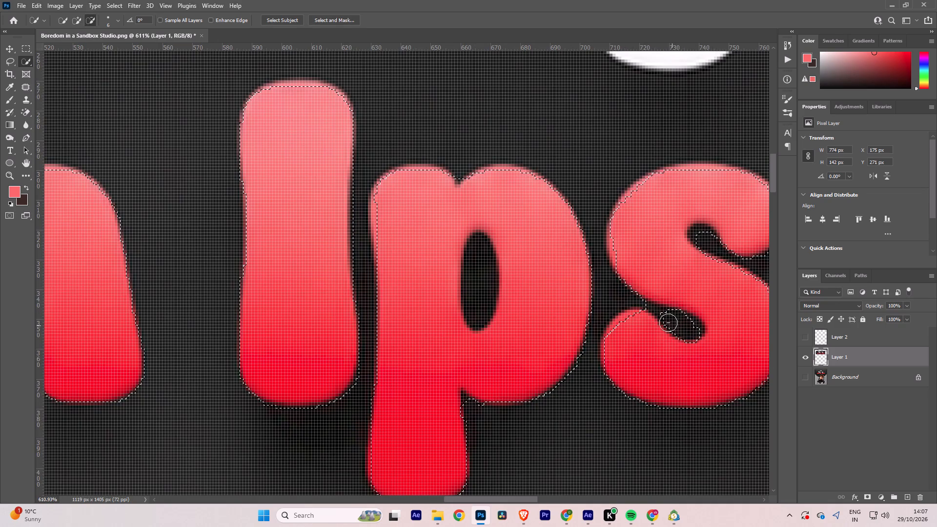
left_click(655, 310, "alt")
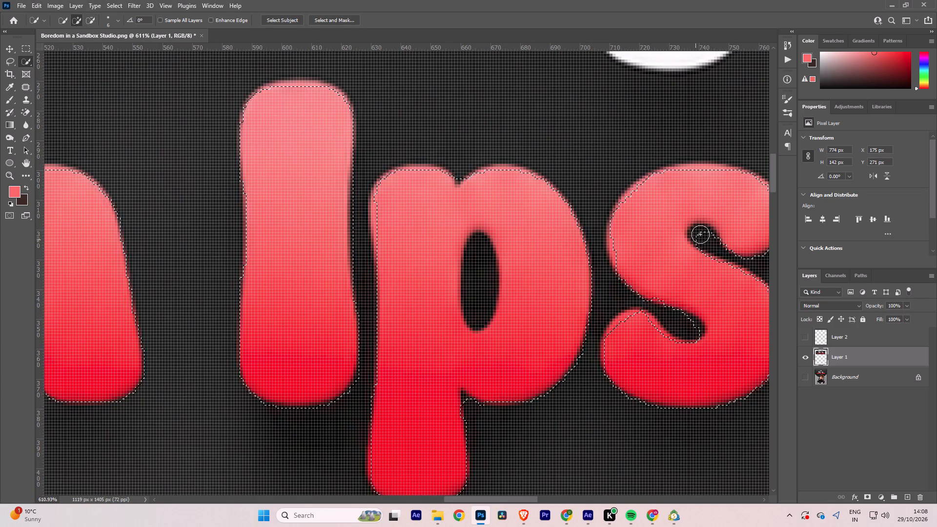
left_click(698, 234, "alt")
Add the missed upper edge of the e in Lorem to the selection and subtract the dark area under the r's arm.
scroll(646, 263, "down", 6, "alt")
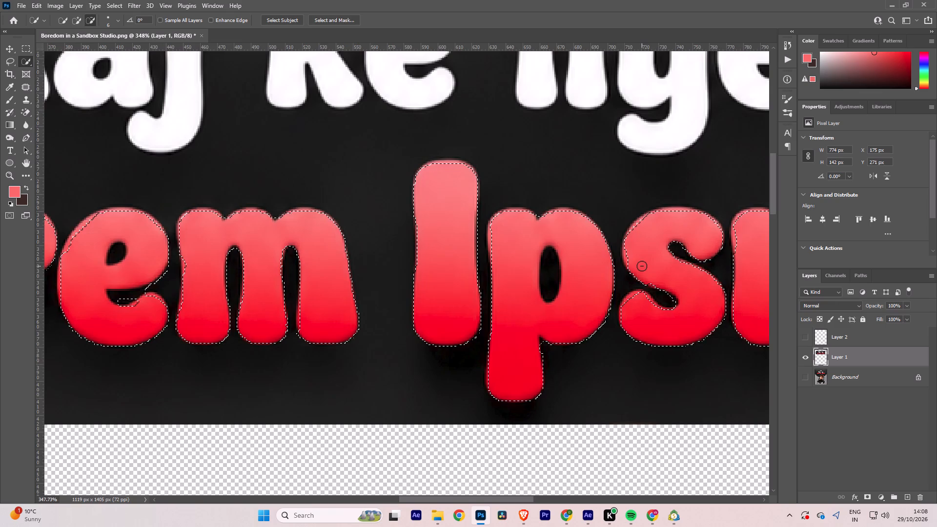
scroll(642, 266, "down", 9, "alt")
scroll(394, 270, "up", 17, "alt")
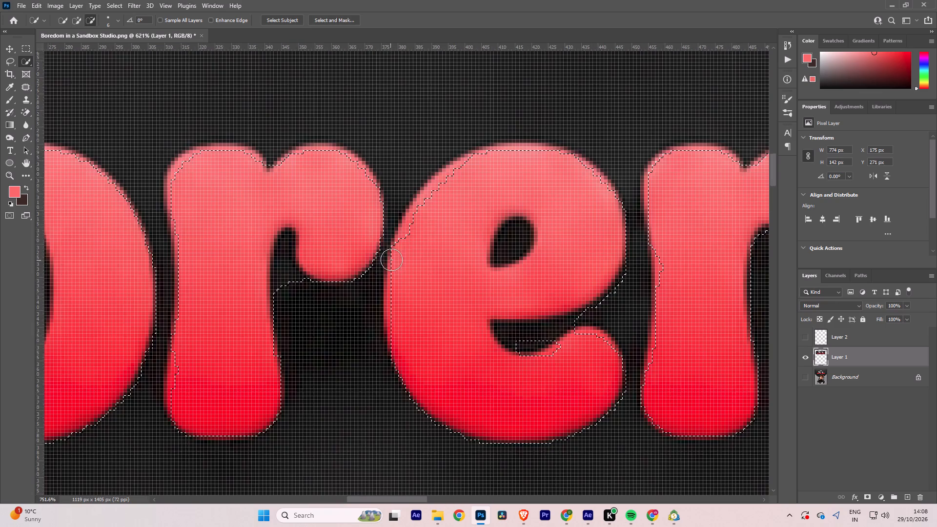
left_click(411, 231)
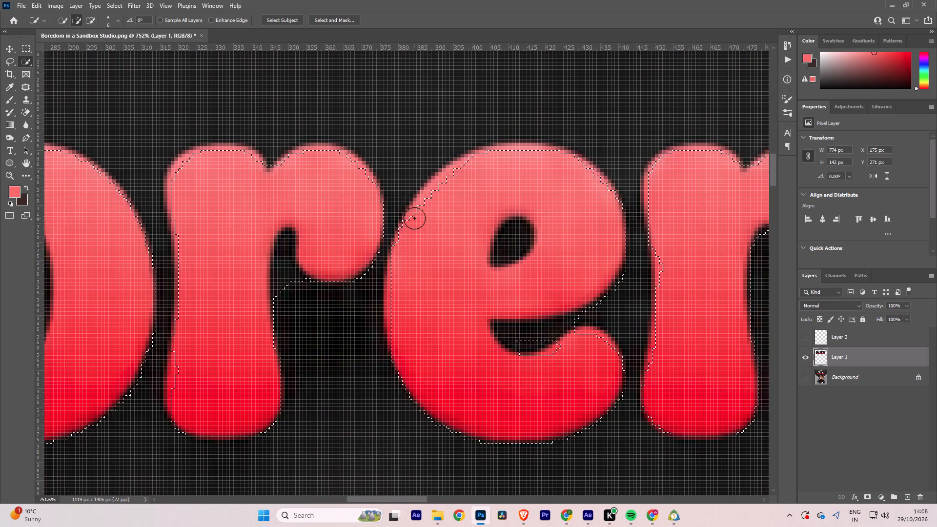
left_click_drag(414, 219, 462, 173)
scroll(435, 259, "down", 12, "alt")
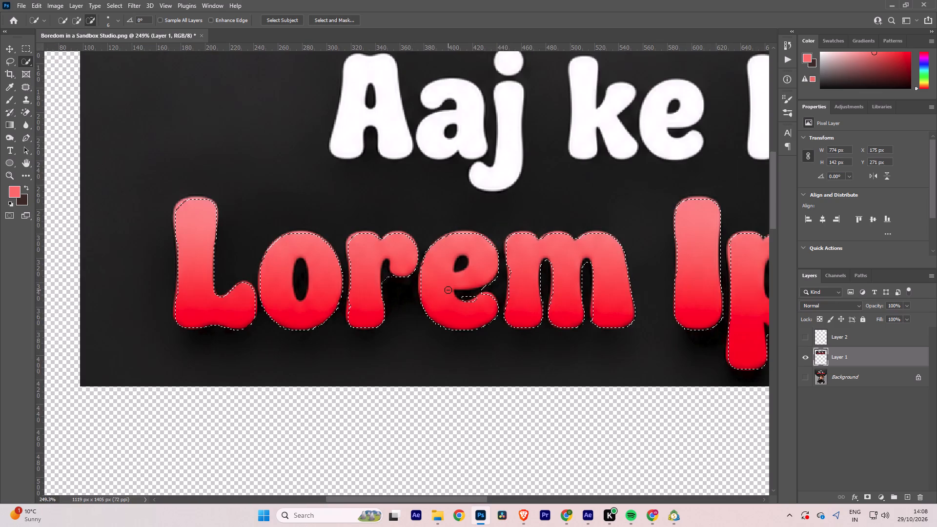
left_click(386, 275, "alt")
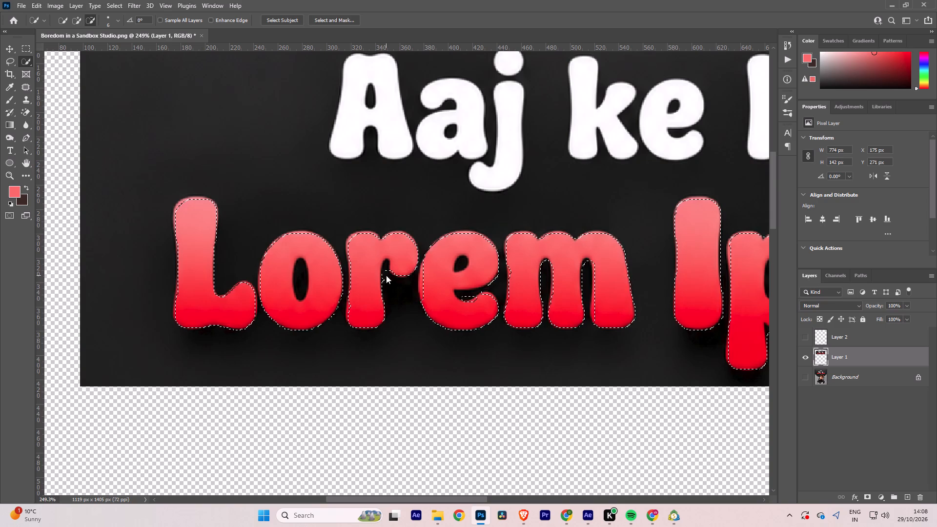
left_click(387, 265, "alt")
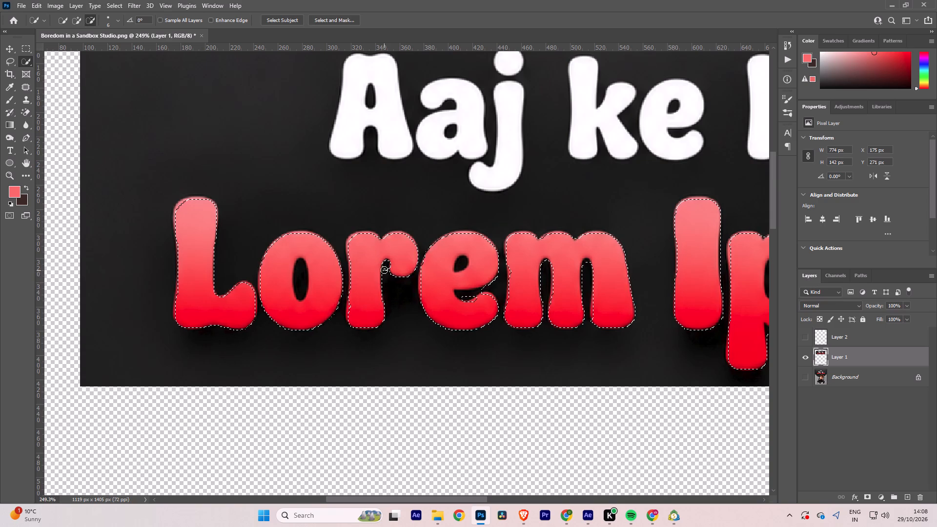
left_click(384, 270, "alt")
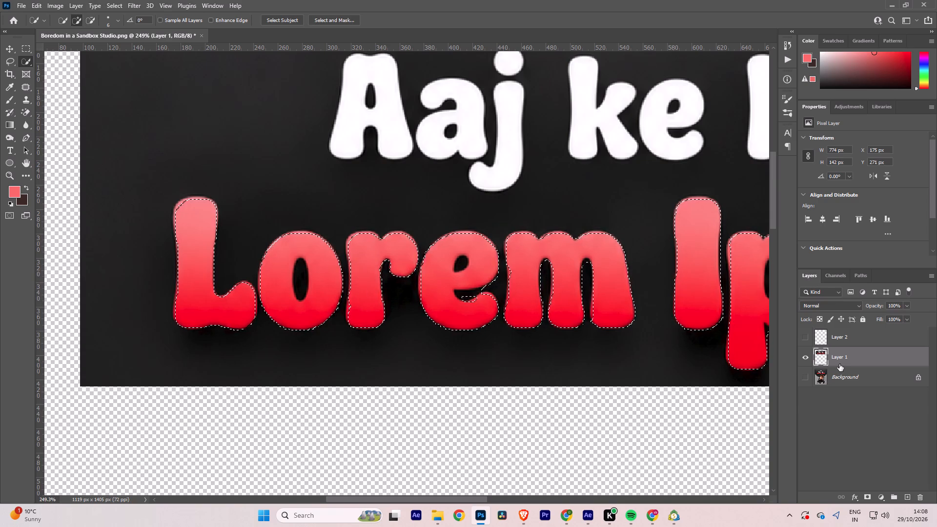
Copy the selected red Lorem Ipsum letters from Layer 1 to a new layer.
key("ctrl+j")
left_click(805, 375)
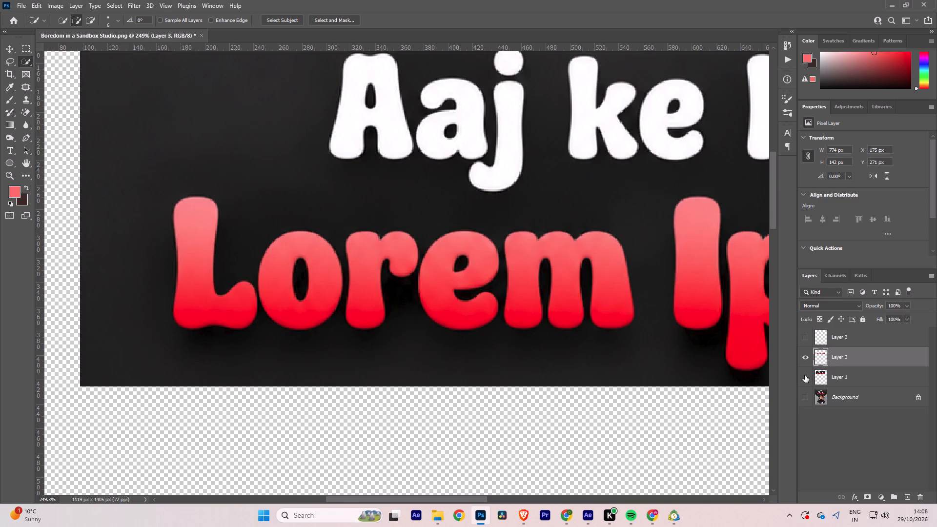
key("ctrl+z")
Examine the copied Lorem Ipsum lettering over the headline block, toggling the Background layer's visibility.
scroll(528, 358, "down", 2, "alt")
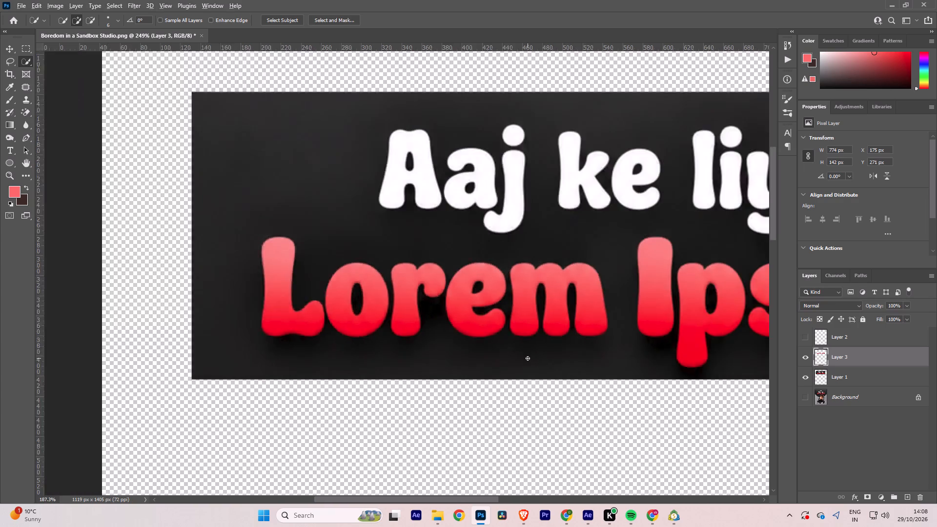
scroll(528, 358, "down", 11, "alt")
key("space")
key("space")
key("space")
key("space")
key("space")
key("space")
key("space")
key("space")
key("space")
key("space")
left_click_drag(575, 280, 448, 249)
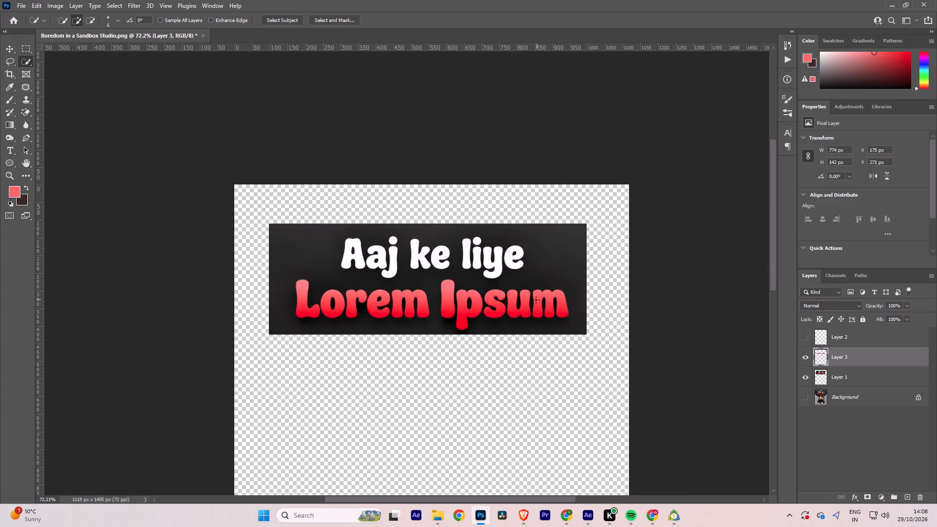
left_click(802, 399)
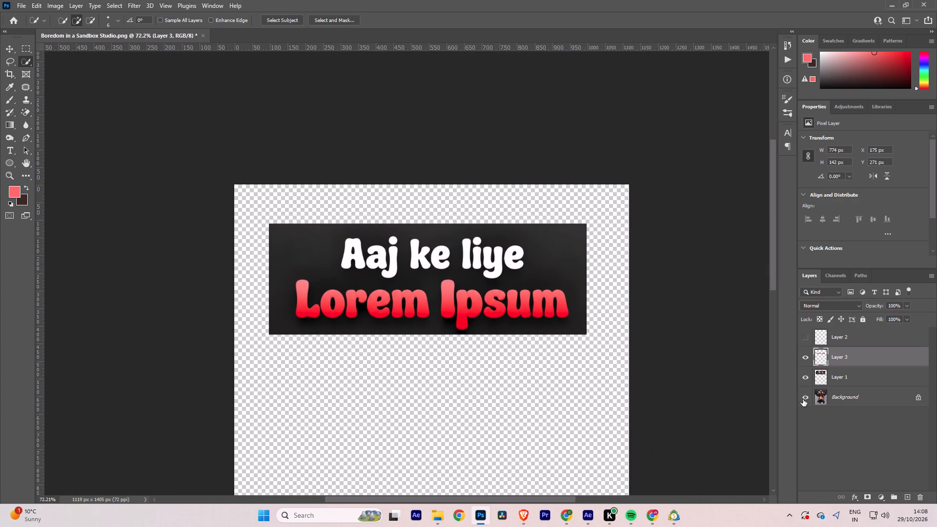
left_click(803, 399)
scroll(476, 310, "up", 8, "alt")
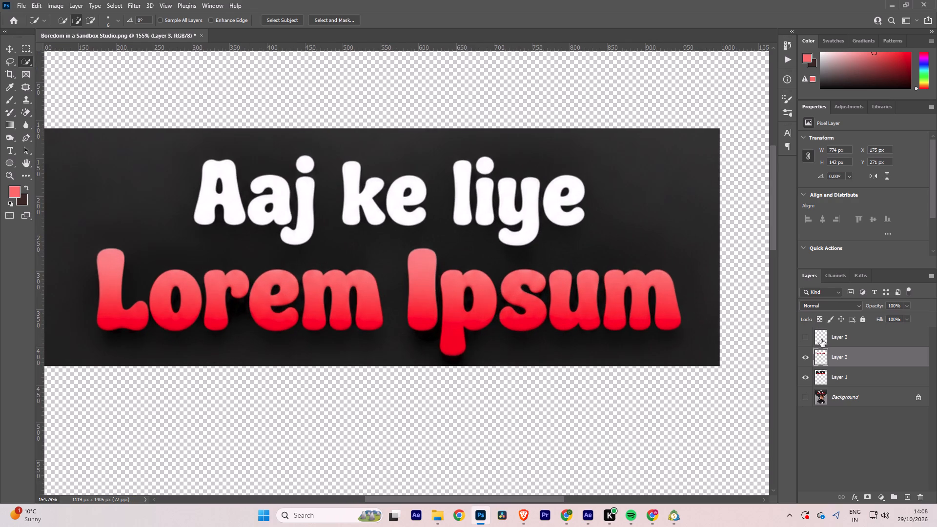
scroll(322, 167, "down", 4, "alt")
Delete the Aaj ke liye area from Layer 1 with a rectangular marquee of about 991 × 196 px, and deselect.
left_click(23, 49)
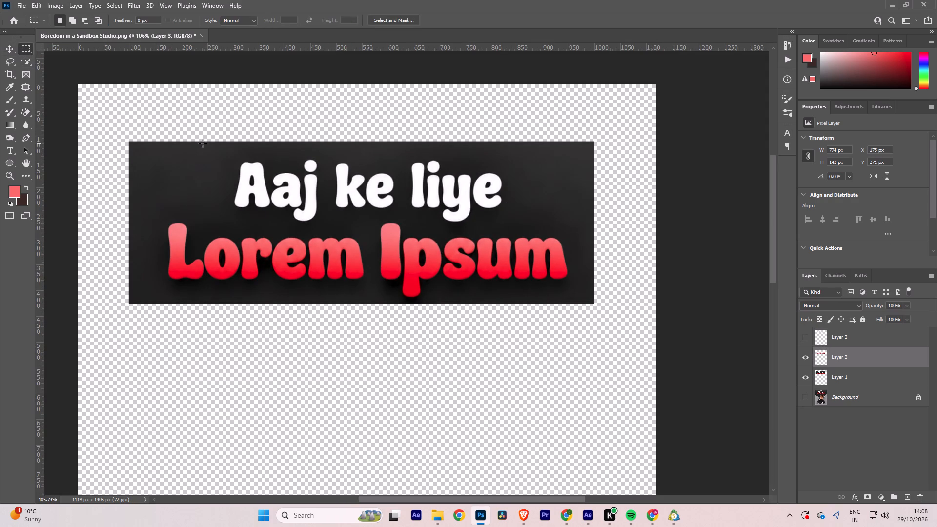
left_click_drag(122, 122, 630, 224)
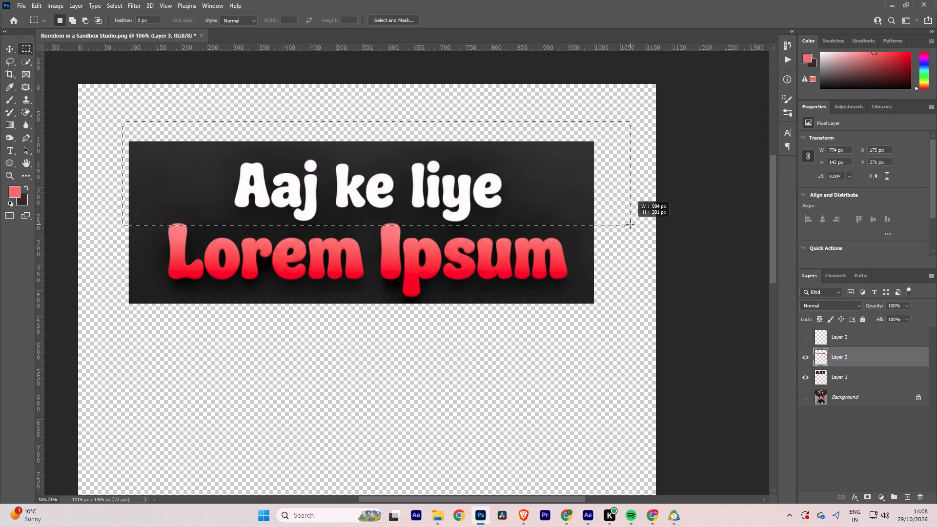
left_click_drag(630, 224, 633, 222)
key("Delete")
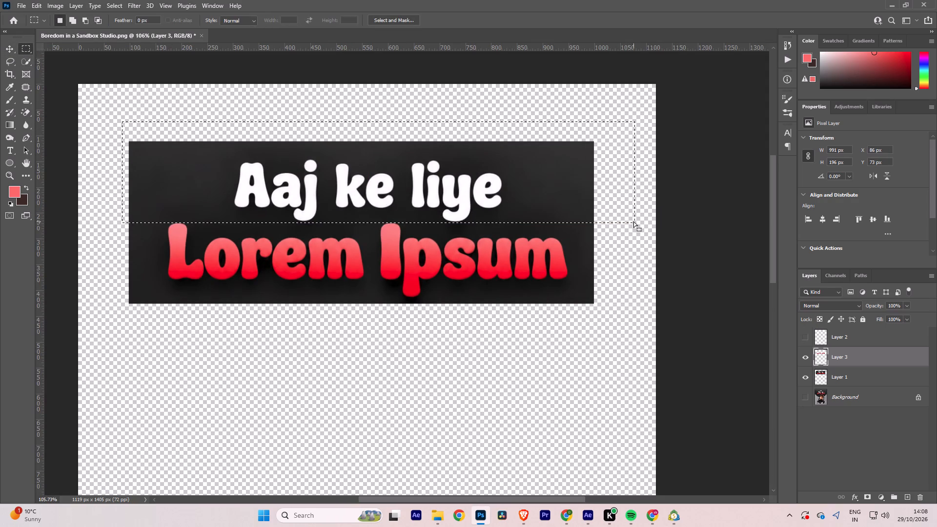
left_click(835, 376)
key("Delete")
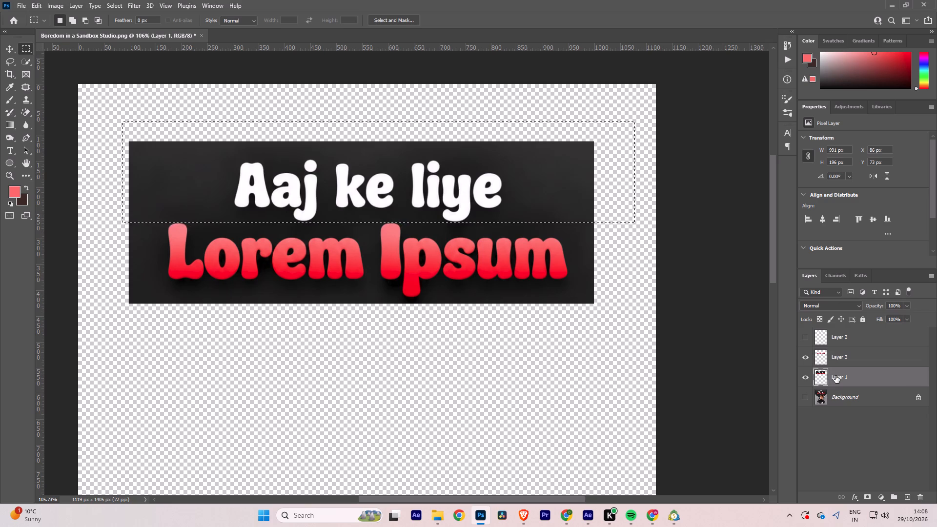
key("ctrl+d")
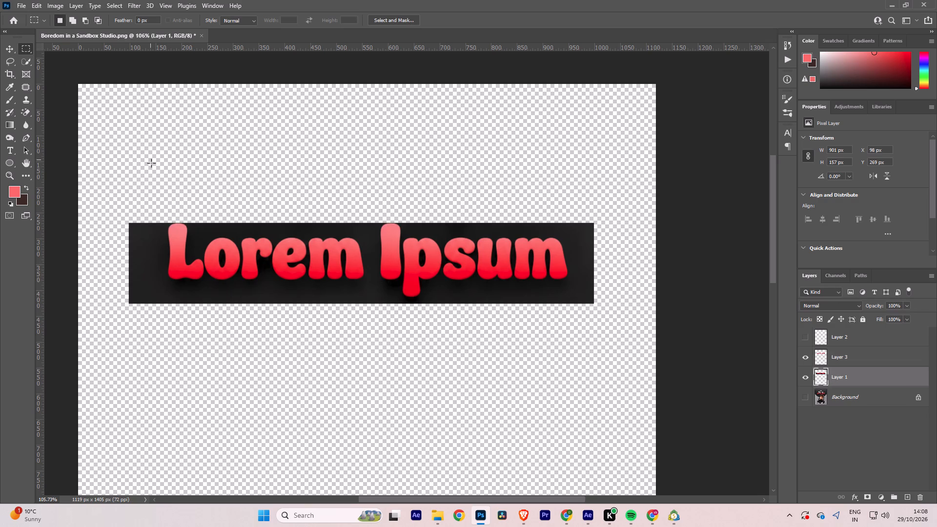
Erase Layer 1's dark backdrop around Lorem Ipsum and inside the o and e with the Magic Eraser, and compare it with Layer 3.
left_click(27, 110)
left_click(138, 269)
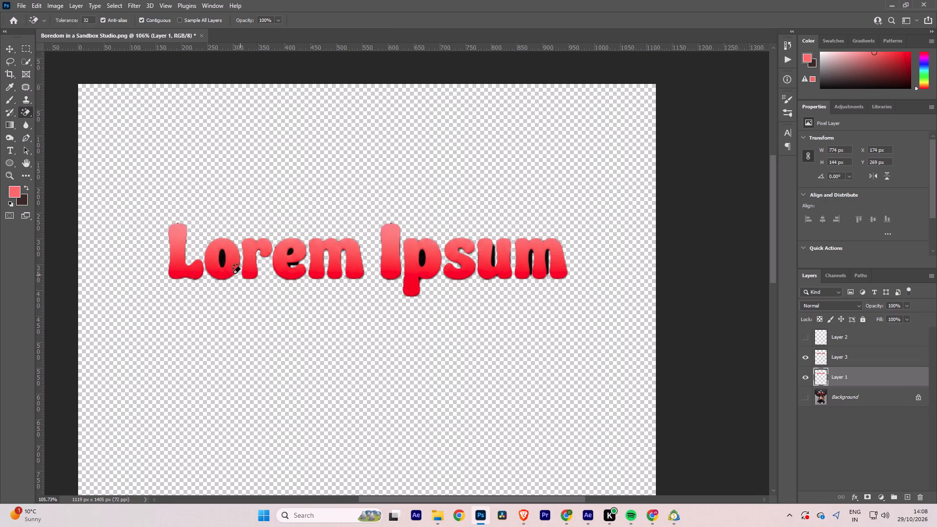
scroll(210, 266, "up", 16, "alt")
left_click(279, 239)
left_click(591, 204)
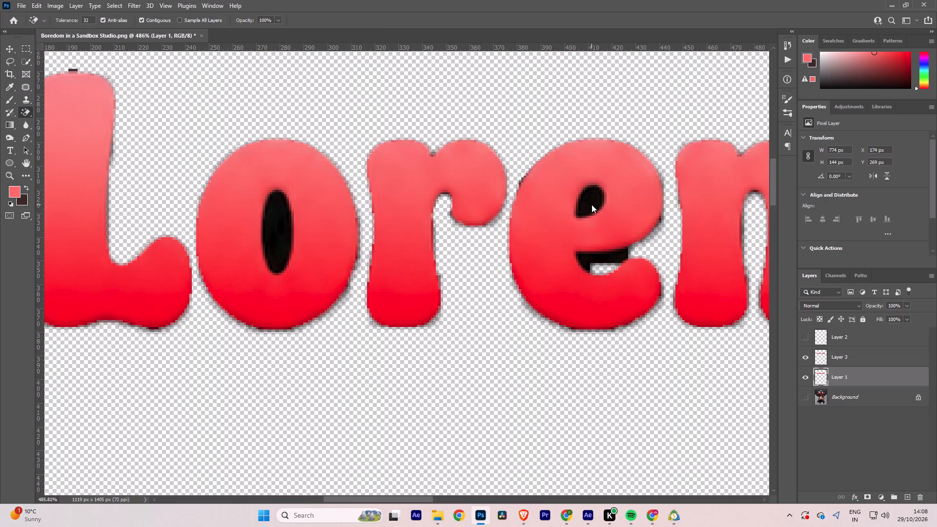
left_click(280, 226)
left_click(804, 374)
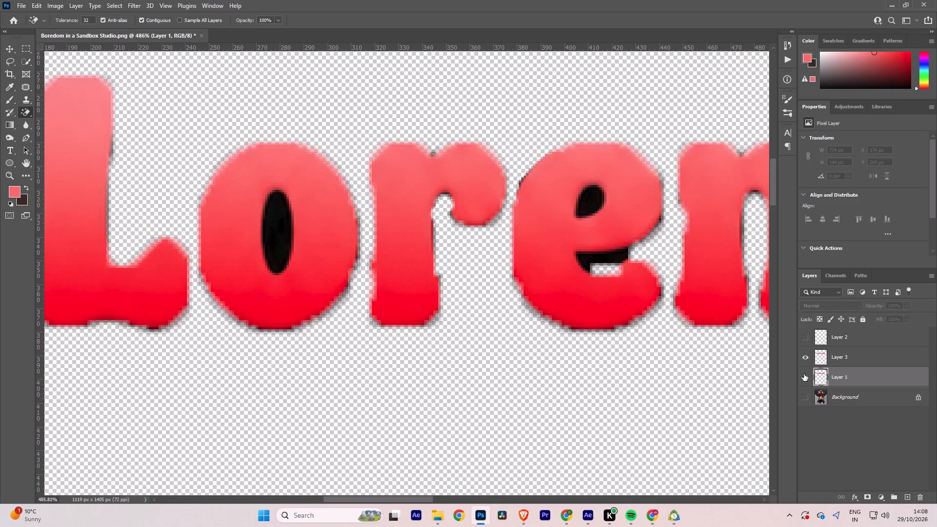
left_click(804, 374)
left_click(806, 356)
left_click(806, 356)
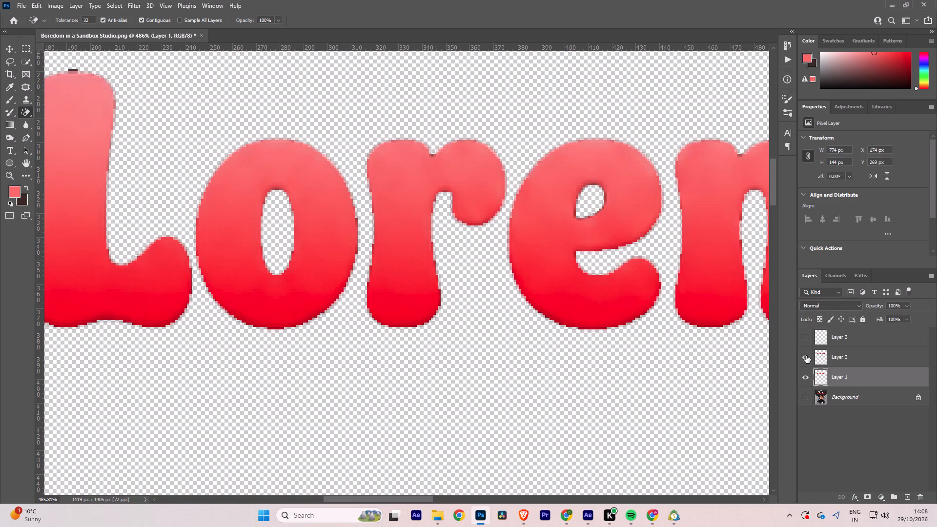
Hide Layer 3 and erase the dark specks above the L and I of Lorem Ipsum on Layer 1 with the Magic Eraser.
left_click(806, 356)
scroll(270, 244, "down", 9, "alt")
left_click(669, 245)
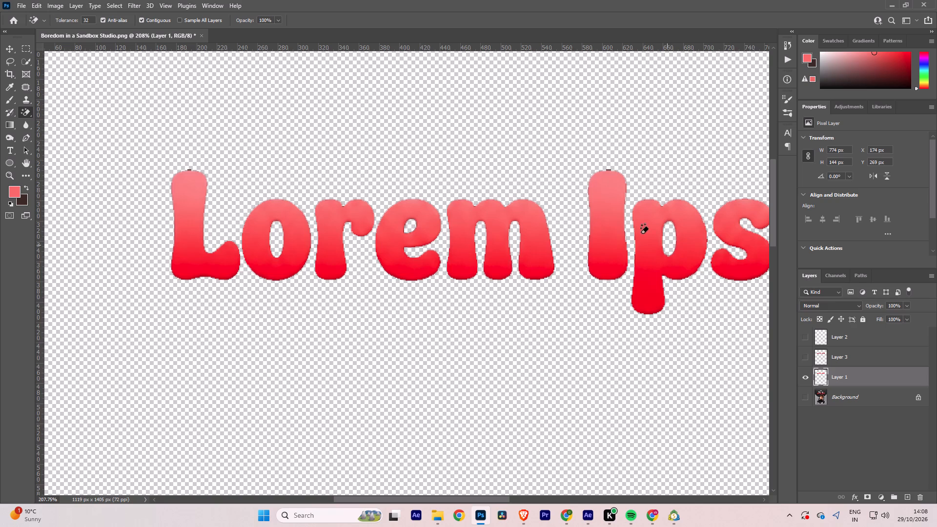
scroll(193, 163, "up", 19, "alt")
left_click(197, 175)
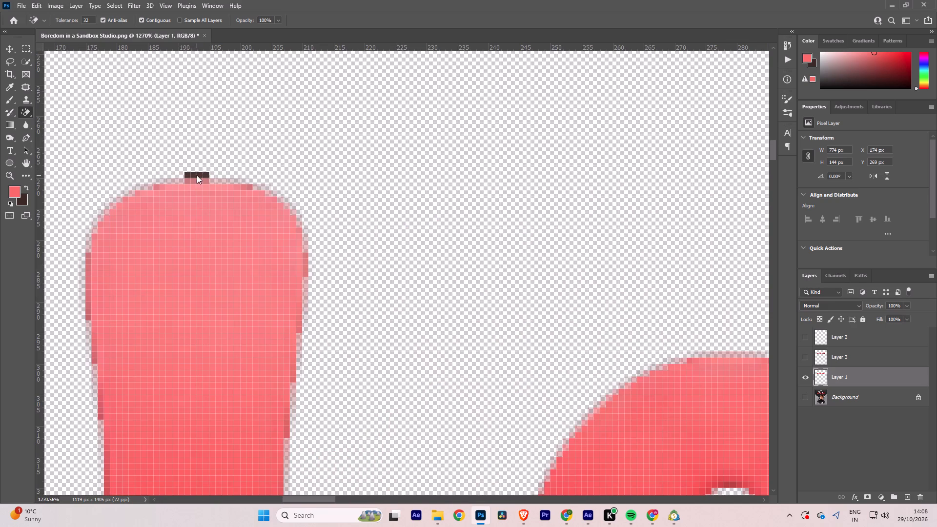
scroll(202, 185, "down", 20, "alt")
scroll(202, 185, "down", 1, "alt")
scroll(595, 199, "up", 3, "alt")
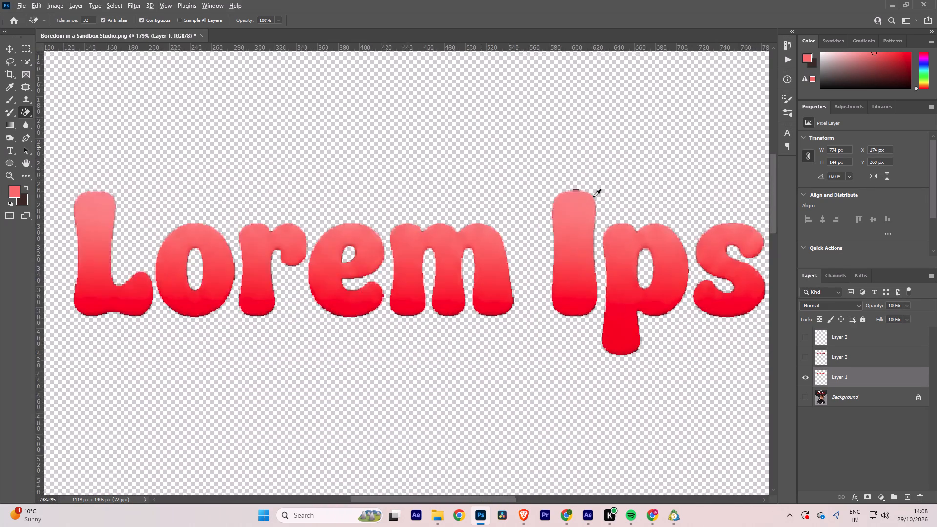
scroll(593, 197, "up", 15, "alt")
left_click(588, 196)
scroll(509, 203, "down", 14, "alt")
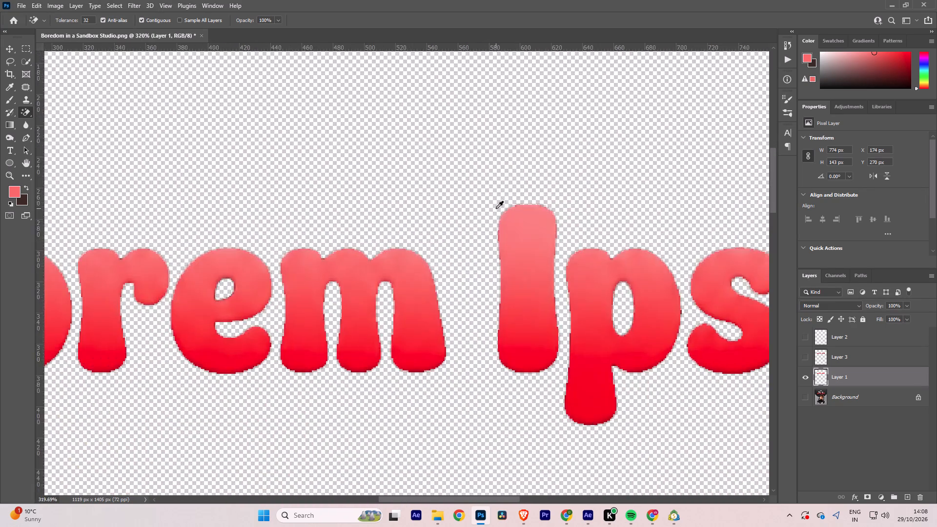
scroll(496, 208, "down", 4, "alt")
scroll(488, 287, "down", 5, "alt")
key("space")
key("space")
key("space")
key("space")
key("space")
key("space")
key("space")
left_click_drag(561, 213, 485, 210)
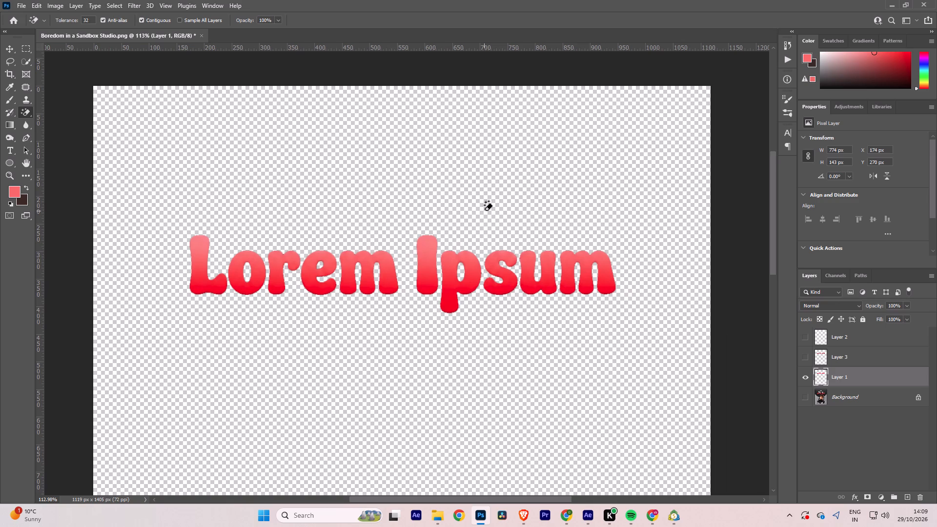
Compare Layer 1 with Layers 2 and 3 by toggling their visibility, and delete Layer 3.
key("v")
left_click(804, 332)
left_click(804, 332)
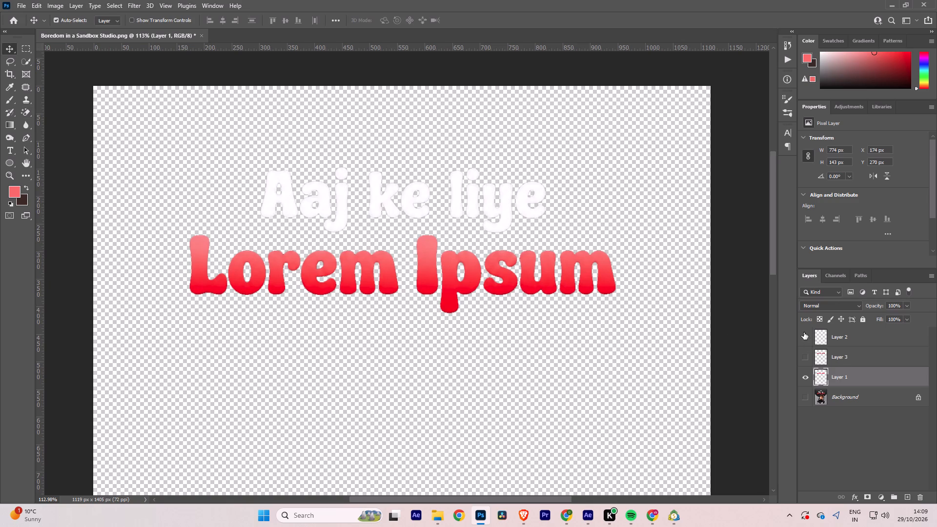
left_click(805, 362)
left_click(806, 356)
left_click(840, 357)
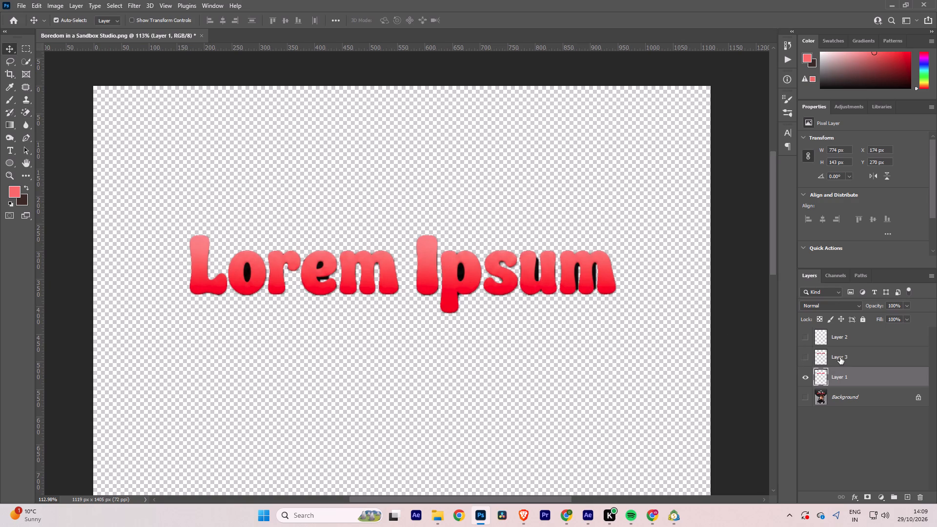
key("Delete")
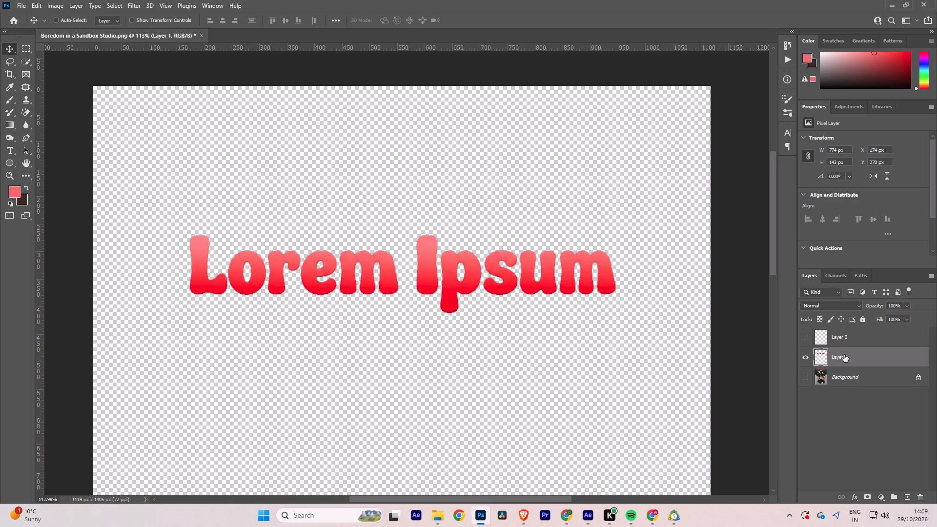
Duplicate the Lorem Ipsum Layer 1 twice and compare the letter edges with the copies hidden and shown.
key("ctrl+j")
key("ctrl+j")
scroll(386, 277, "up", 6, "alt")
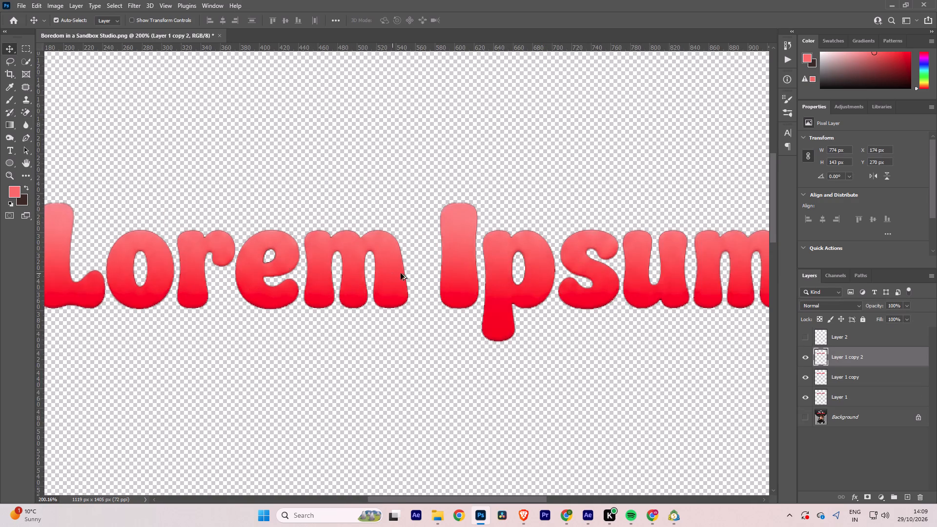
scroll(448, 280, "up", 5, "alt")
left_click(804, 357)
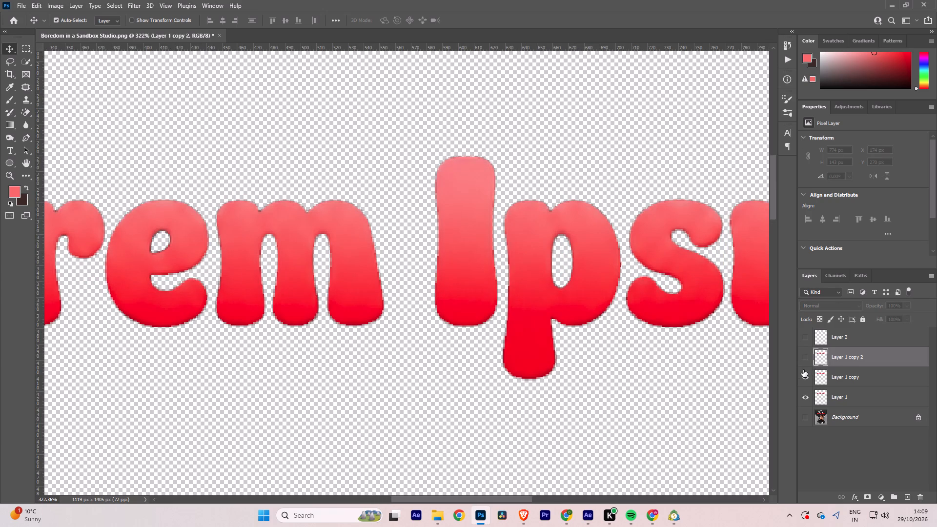
left_click(803, 374)
left_click(804, 360)
left_click(806, 375)
scroll(517, 313, "down", 6, "alt")
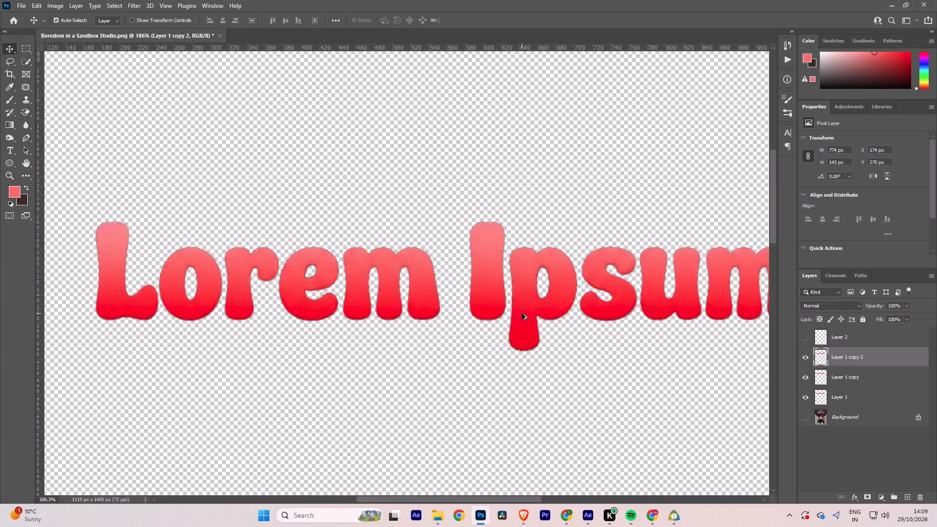
scroll(522, 313, "up", 1, "alt")
scroll(522, 313, "down", 8, "alt")
Merge Layer 1 and its two copies into one Lorem Ipsum layer.
left_click(847, 392, "shift")
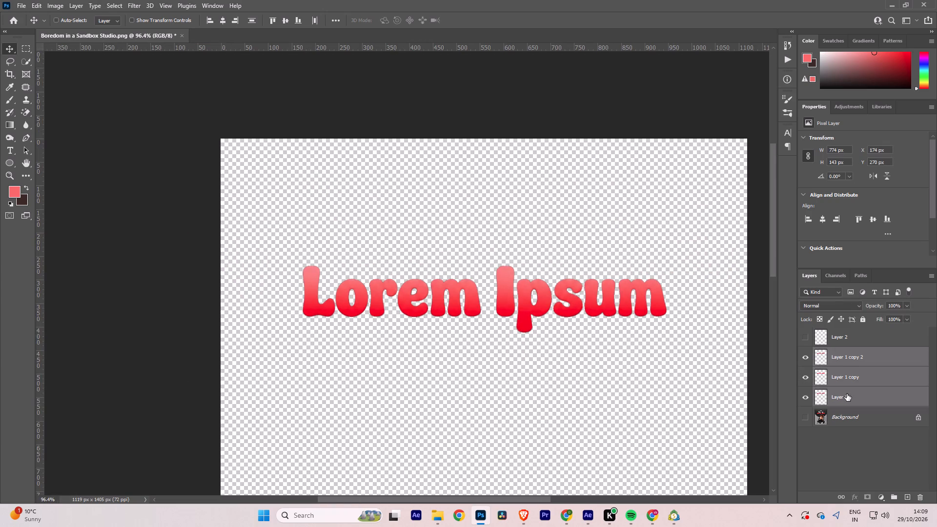
key("ctrl+e")
Hide Layer 2 and the merged Lorem Ipsum layer, and show the Background layer.
left_click(806, 335)
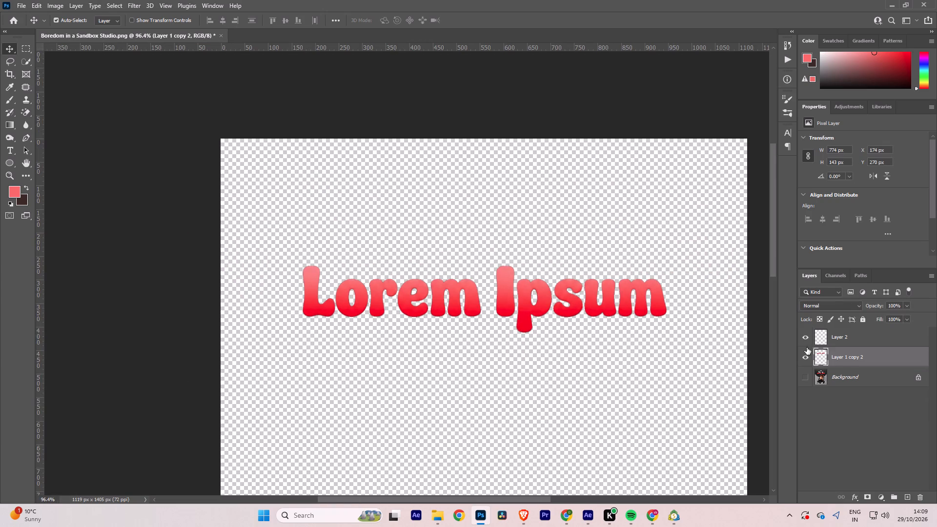
left_click(807, 355)
left_click(804, 342)
left_click(804, 377)
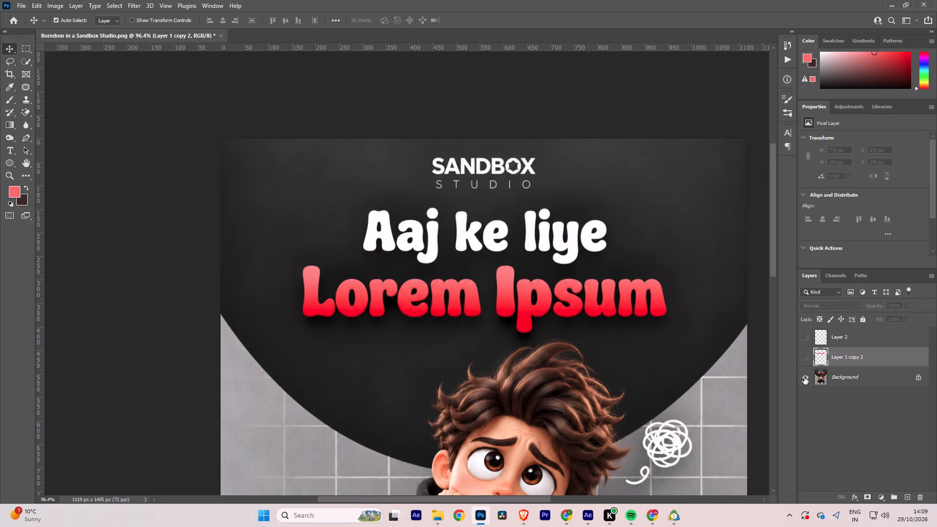
Content-aware fill a rectangular marquee around the Sandbox Studio logo on the Background layer, and deselect.
scroll(415, 279, "down", 6, "alt")
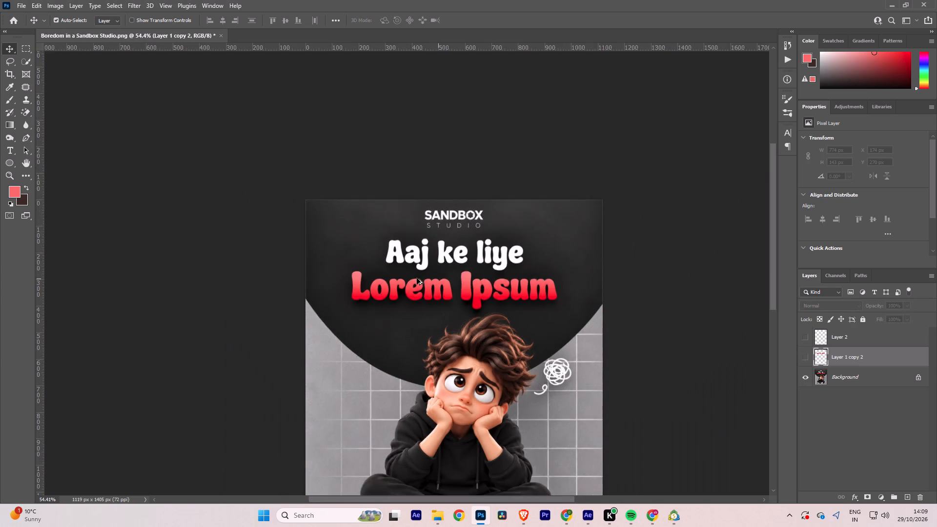
scroll(417, 278, "down", 3, "alt")
key("space")
key("space")
key("space")
key("space")
key("space")
key("space")
left_click_drag(473, 249, 403, 232)
scroll(352, 259, "up", 4, "alt")
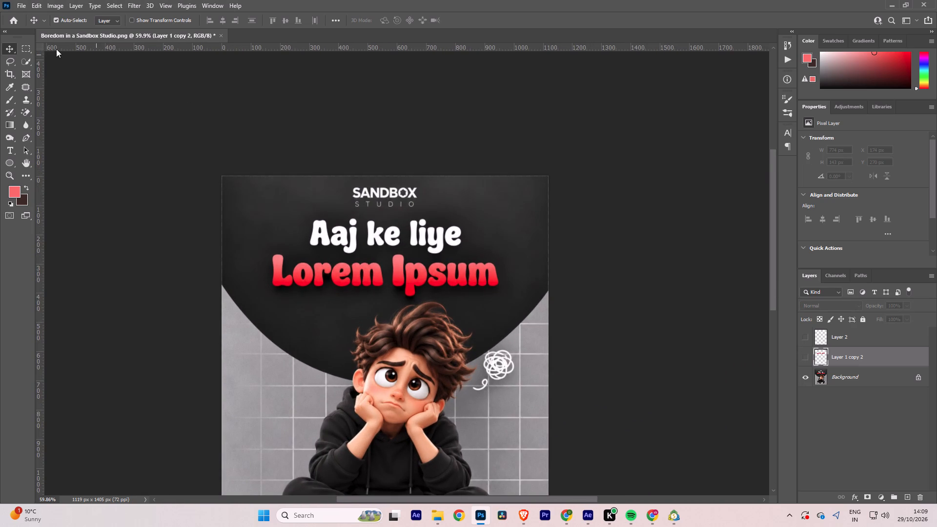
left_click(23, 50)
scroll(326, 188, "up", 3, "alt")
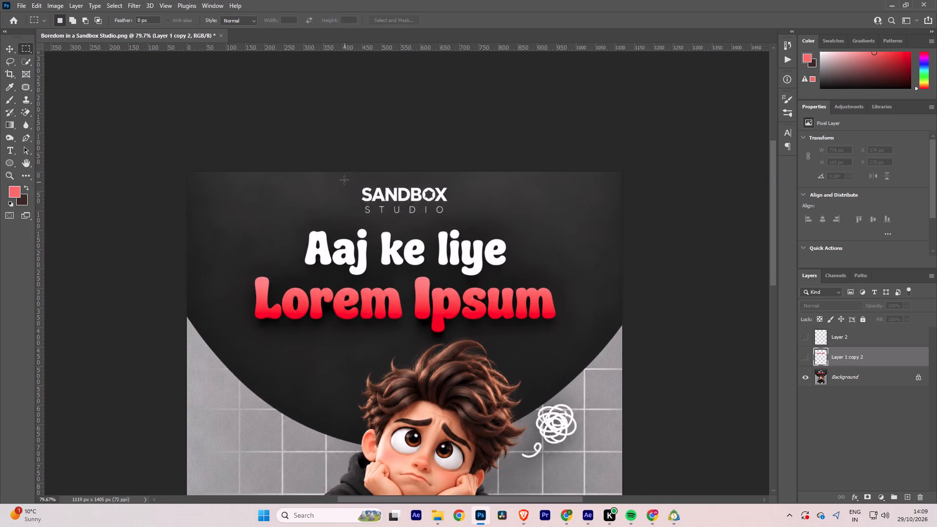
left_click_drag(344, 179, 466, 220)
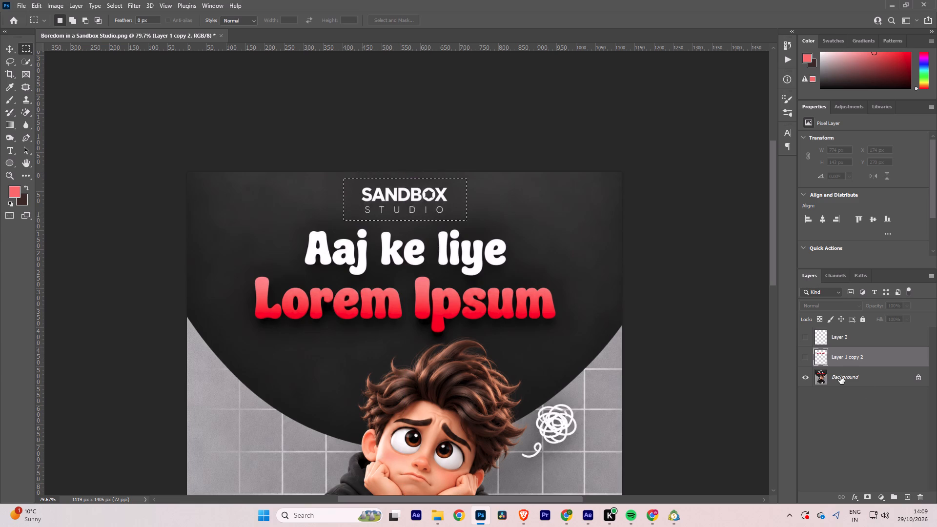
left_click(840, 377)
key("shift+BackSpace")
key("Return")
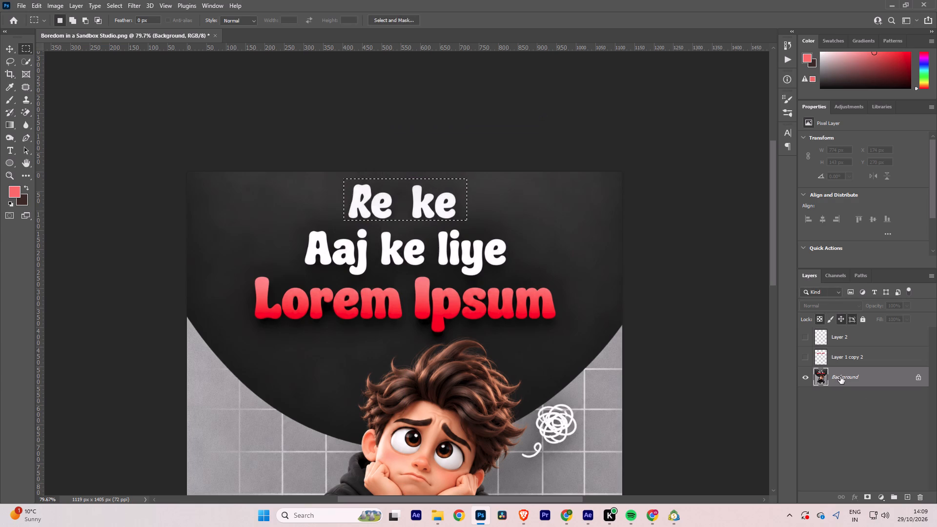
key("ctrl+d")
Replace the stray Re and ke lettering at the top of the Background layer with clean dark backdrop using the Patch tool.
left_click(27, 88)
scroll(360, 198, "up", 7, "alt")
left_click_drag(338, 164, 420, 243)
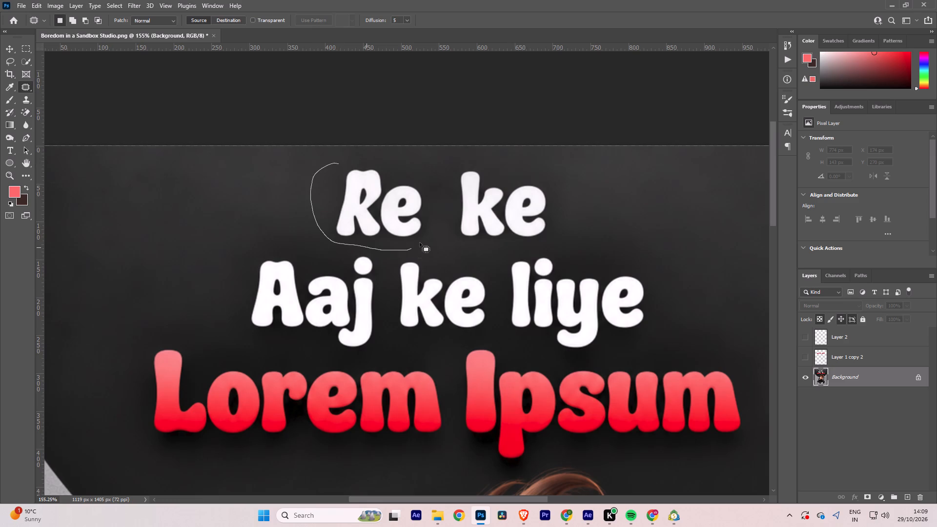
left_click_drag(420, 243, 326, 167)
left_click_drag(370, 201, 228, 201)
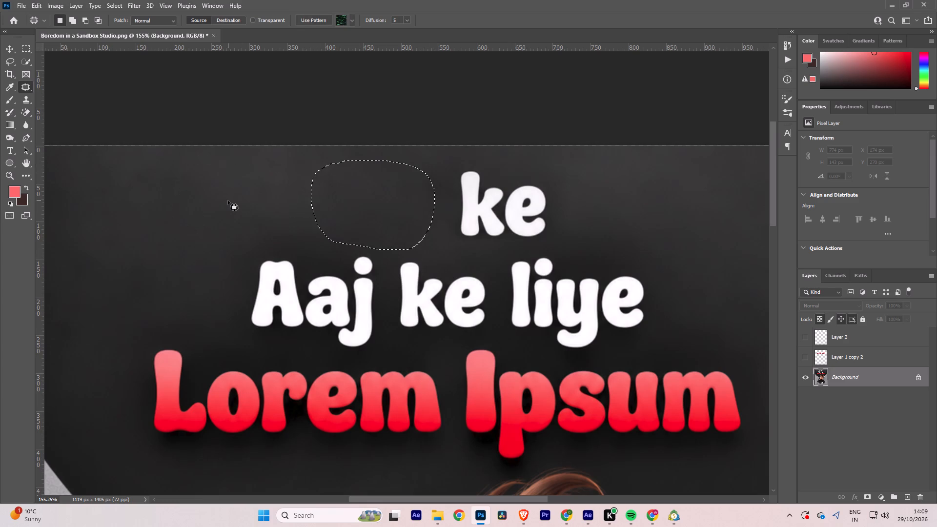
key("ctrl+d")
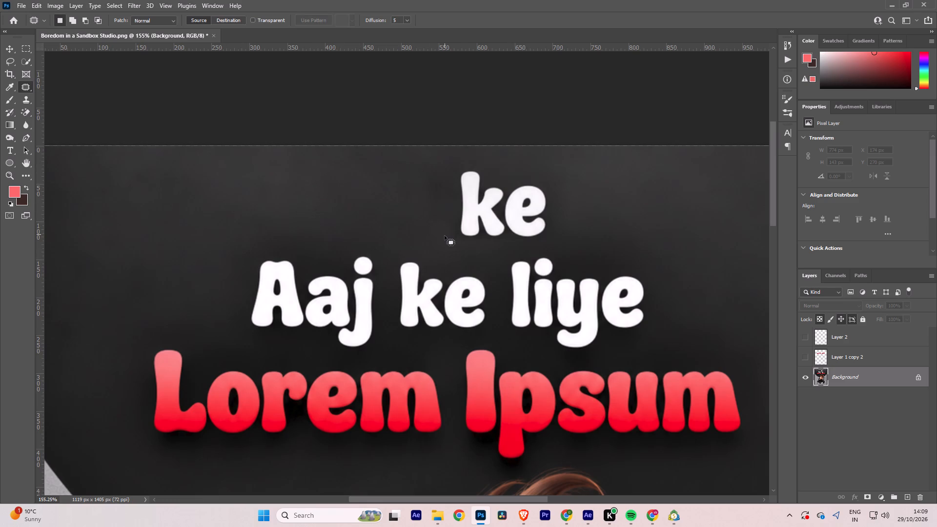
left_click(445, 236)
left_click_drag(470, 217, 613, 214)
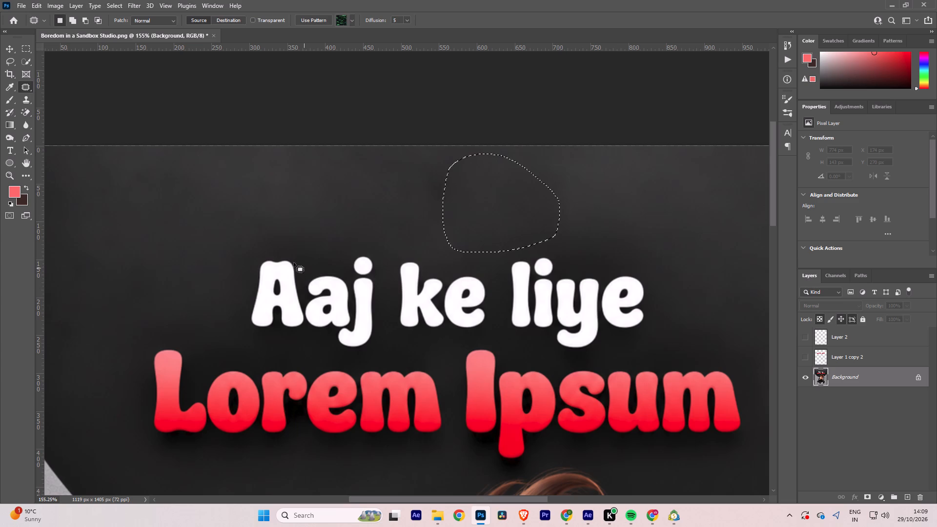
Patch the words Aaj, ke and liye out of the Background layer one by one with nearby dark backdrop, and deselect.
left_click_drag(273, 243, 390, 294)
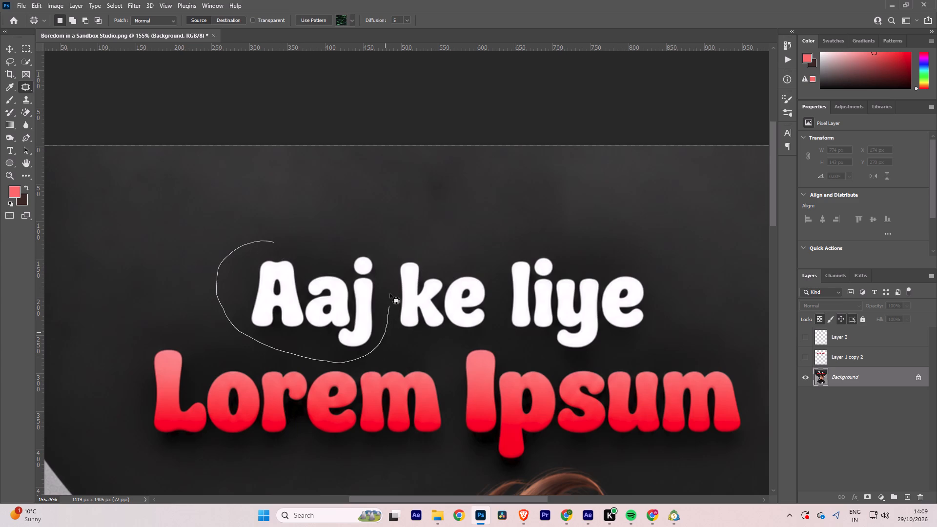
left_click_drag(390, 294, 263, 242)
left_click_drag(288, 279, 160, 284)
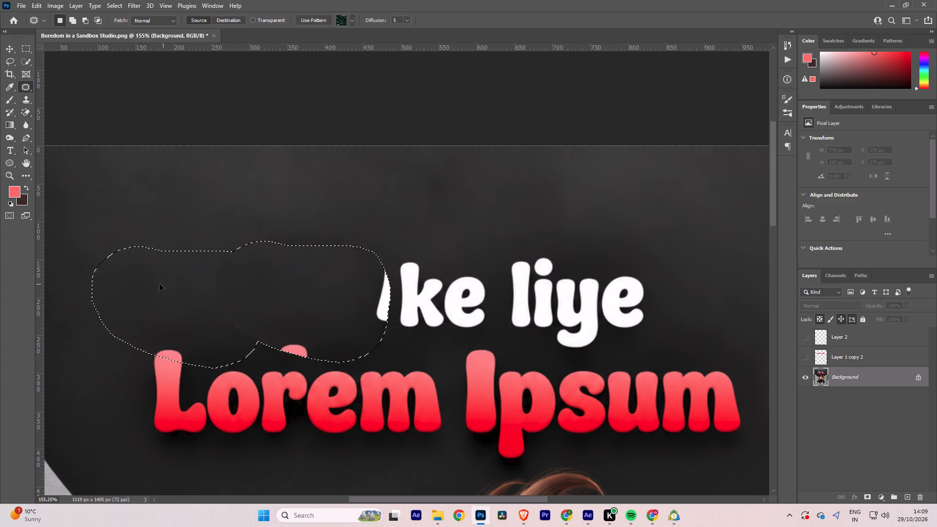
left_click_drag(160, 284, 140, 255)
scroll(257, 280, "down", 4, "alt")
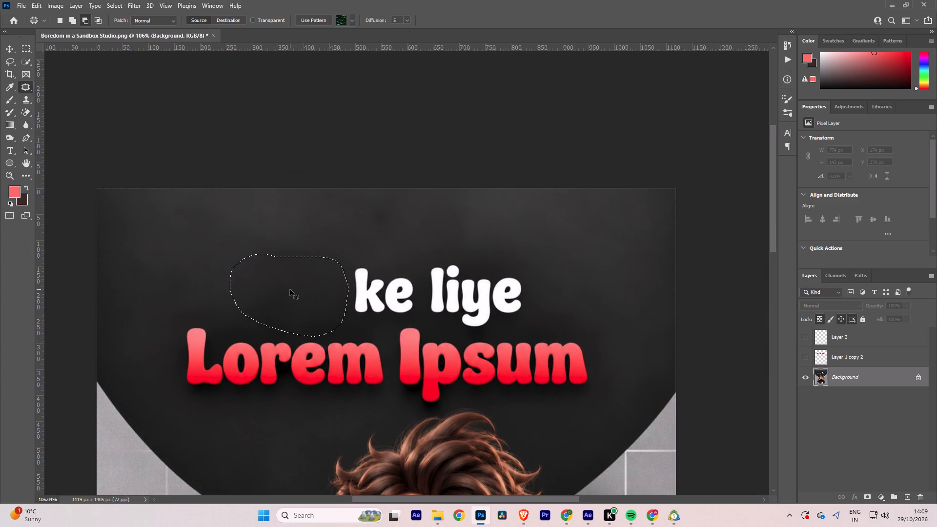
key("ctrl+d")
left_click_drag(374, 322, 379, 255)
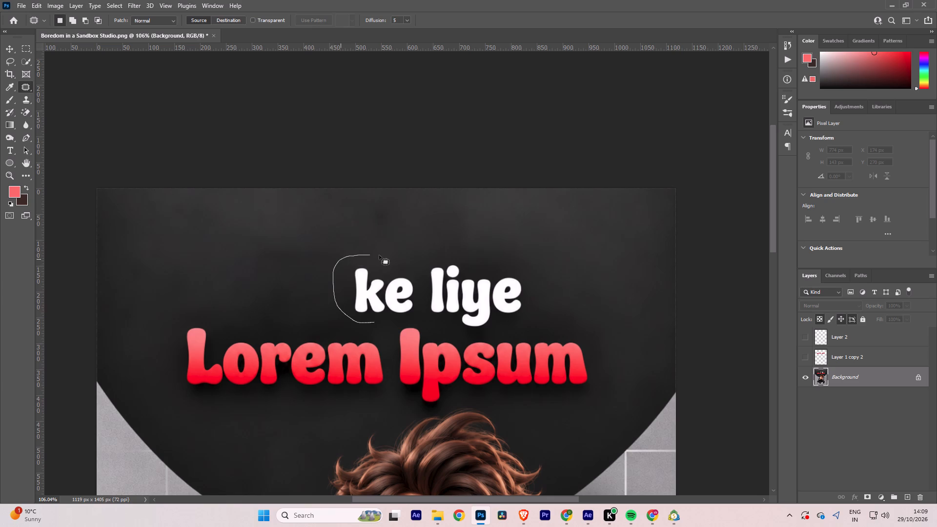
left_click_drag(379, 255, 360, 319)
left_click_drag(376, 298, 296, 294)
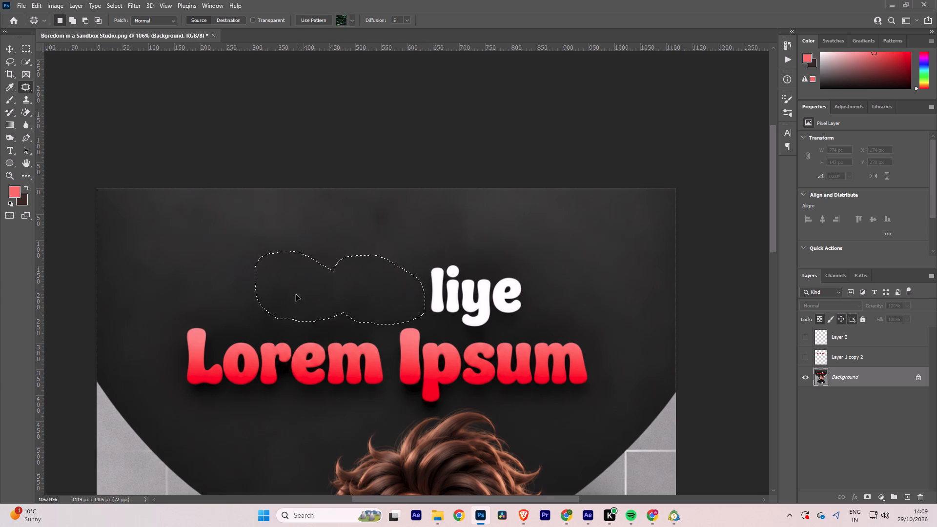
left_click_drag(296, 294, 292, 293)
left_click_drag(441, 253, 475, 331)
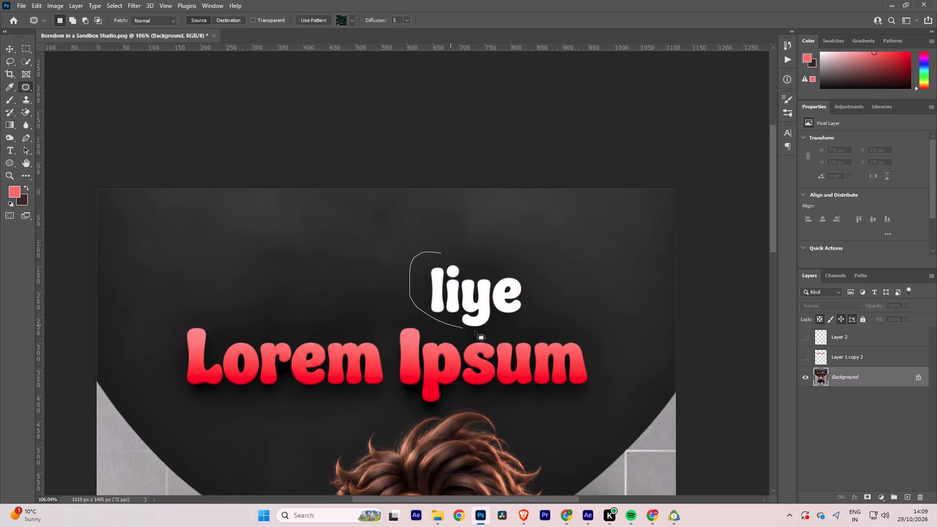
left_click_drag(475, 331, 432, 258)
left_click_drag(460, 288, 576, 270)
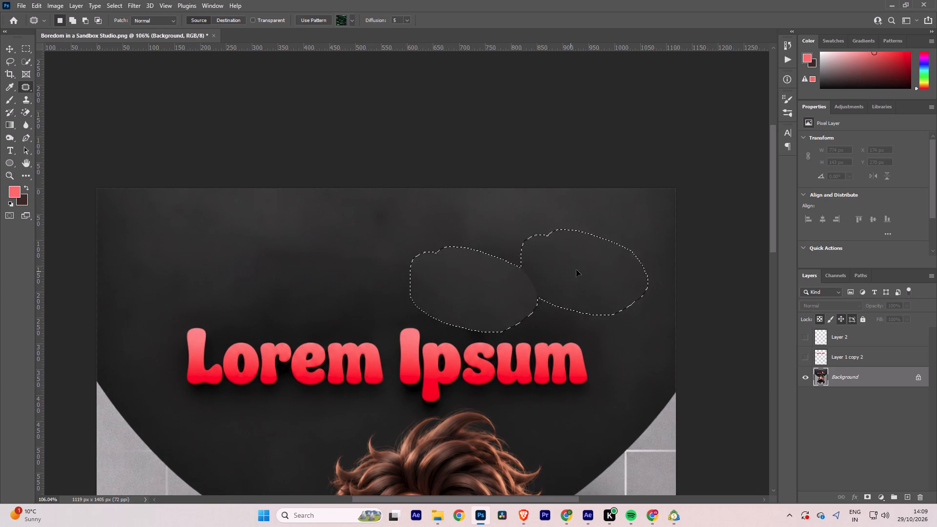
left_click_drag(576, 270, 581, 269)
key("ctrl+d")
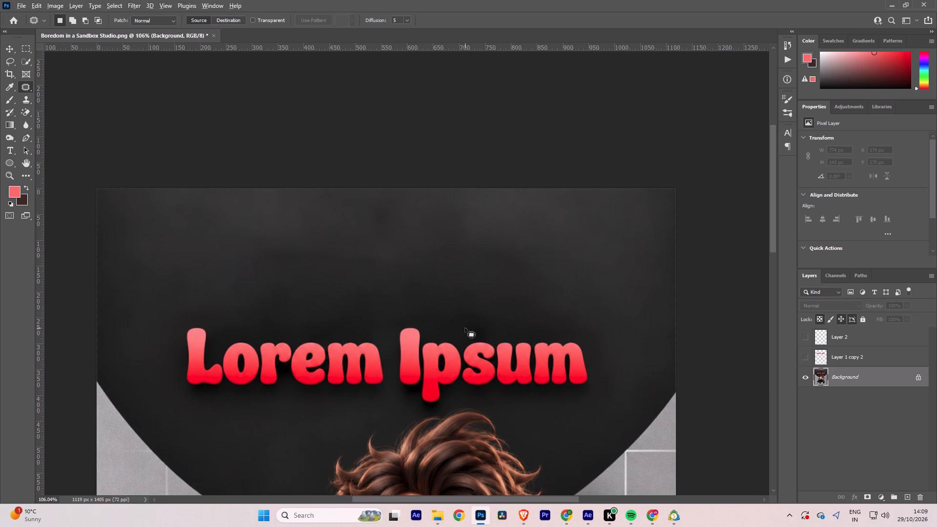
scroll(465, 328, "down", 7, "alt")
scroll(367, 358, "up", 6, "alt")
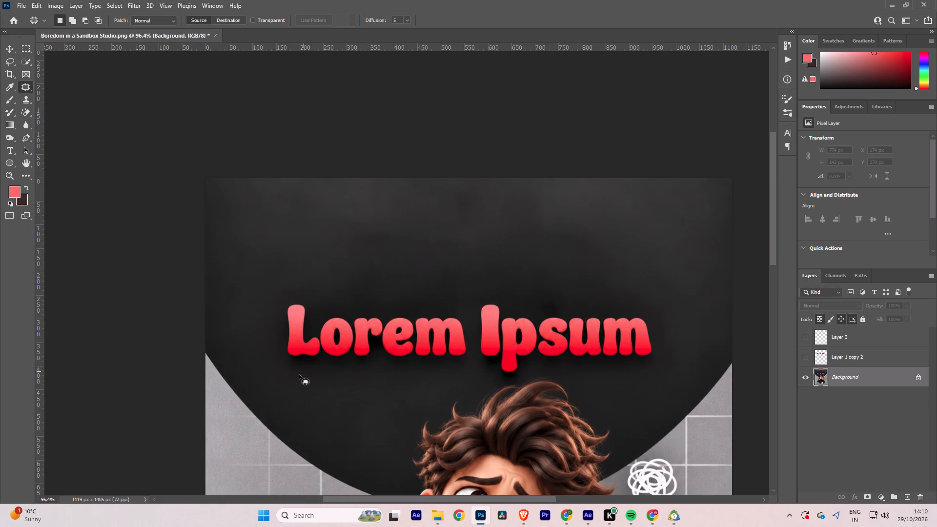
Patch the word Lorem out of the Background layer using the dark backdrop directly above it, and deselect.
left_click_drag(288, 379, 397, 285)
left_click_drag(397, 285, 298, 380)
left_click_drag(366, 348, 371, 280)
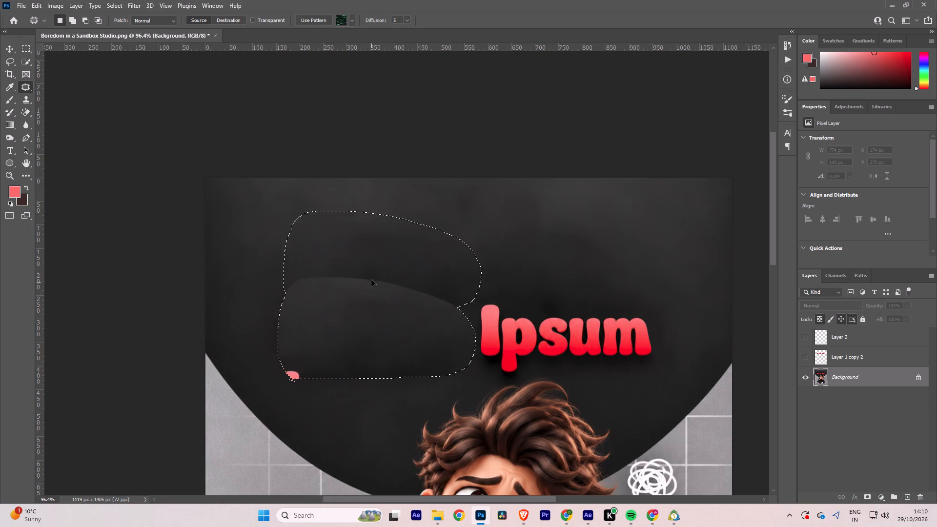
left_click_drag(371, 280, 371, 256)
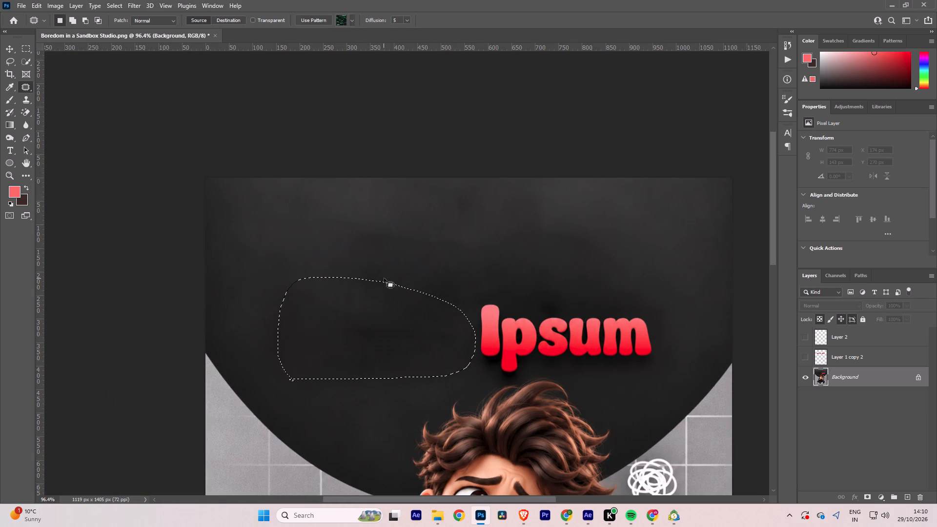
key("ctrl+d")
Patch the word Ipsum out of the Background layer using clean dark backdrop from the upper-middle area, and deselect.
key("space")
key("space")
key("space")
key("space")
key("space")
key("space")
key("space")
left_click_drag(485, 256, 401, 226)
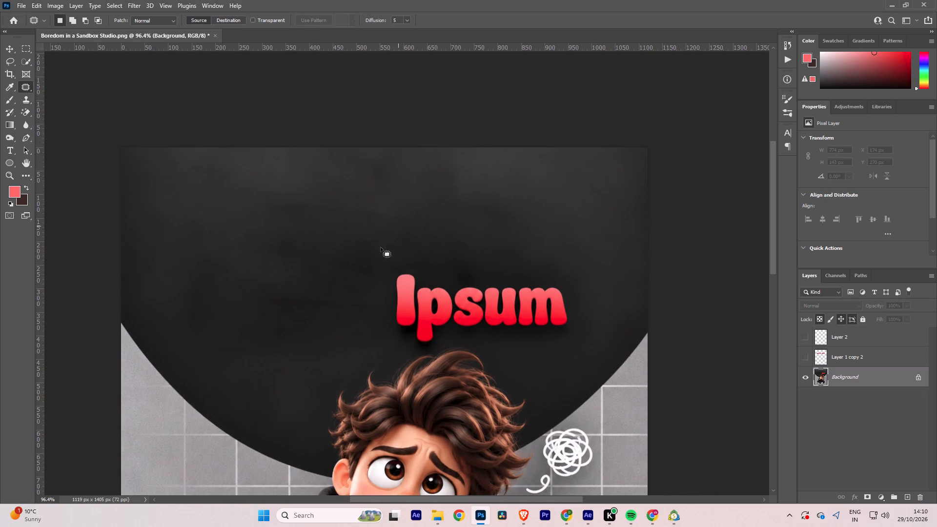
left_click_drag(375, 351, 423, 347)
left_click_drag(423, 347, 366, 340)
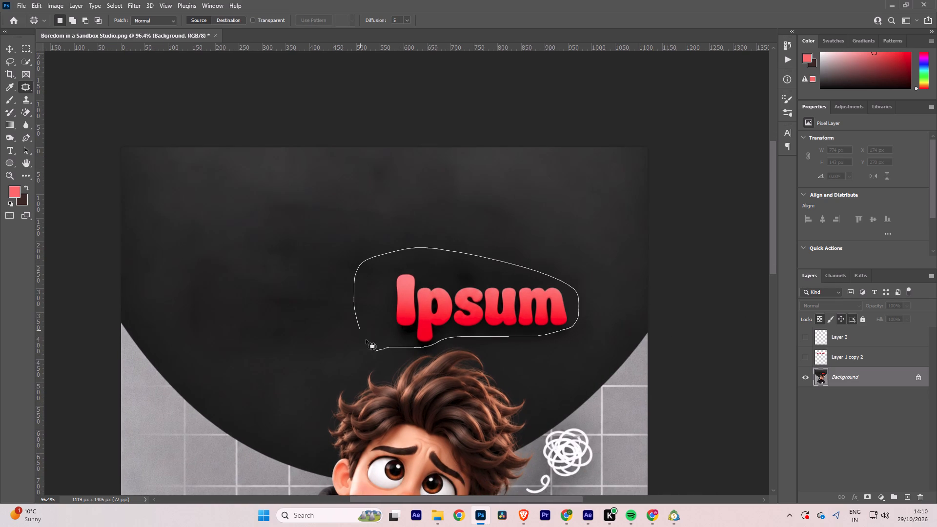
left_click_drag(366, 340, 387, 350)
left_click_drag(460, 308, 314, 220)
key("ctrl+d")
Content-aware fill a wide rectangular marquee over the cleared headline area of the dark backdrop, and deselect.
scroll(435, 297, "down", 3, "alt")
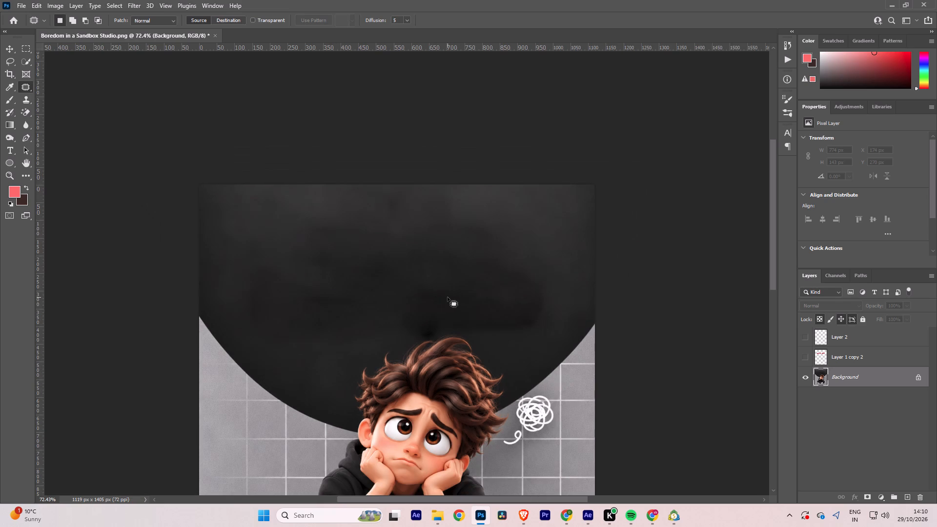
left_click(26, 47)
left_click_drag(270, 218, 493, 284)
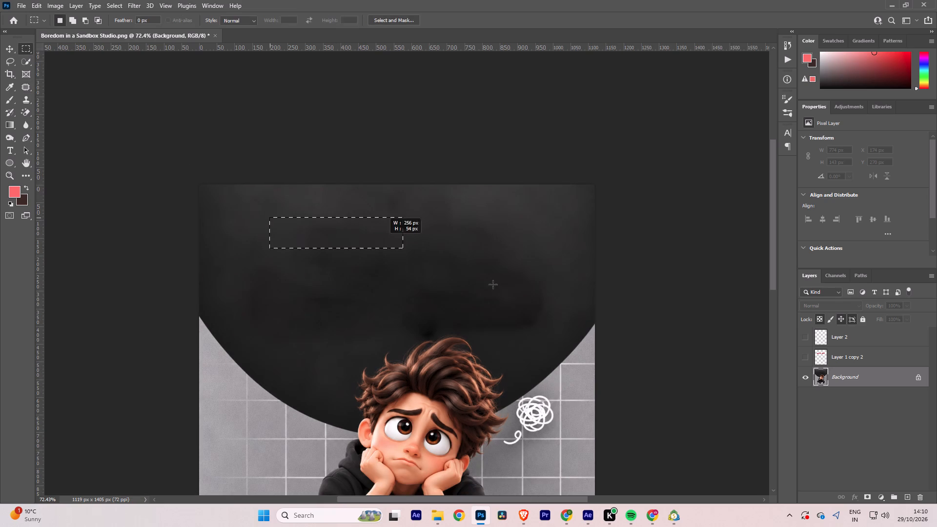
left_click_drag(493, 284, 544, 318)
key("shift+BackSpace")
key("Return")
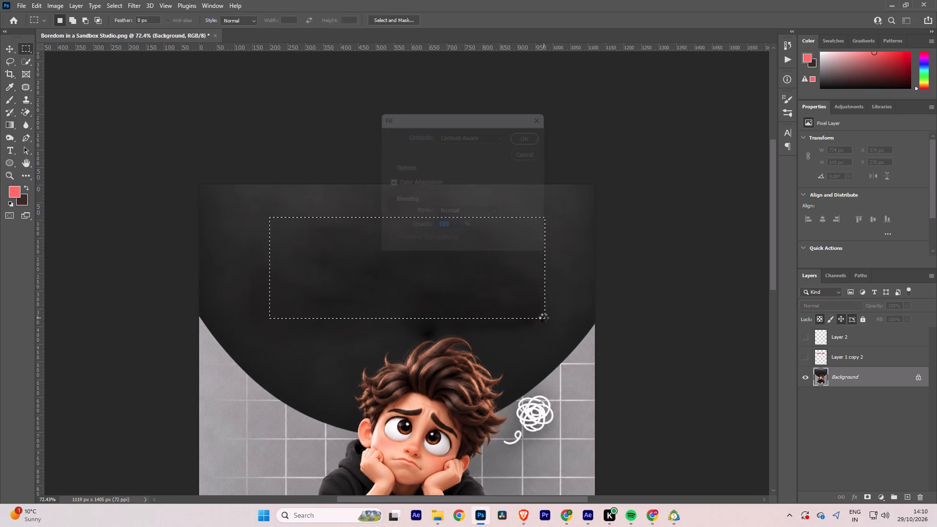
key("ctrl+d")
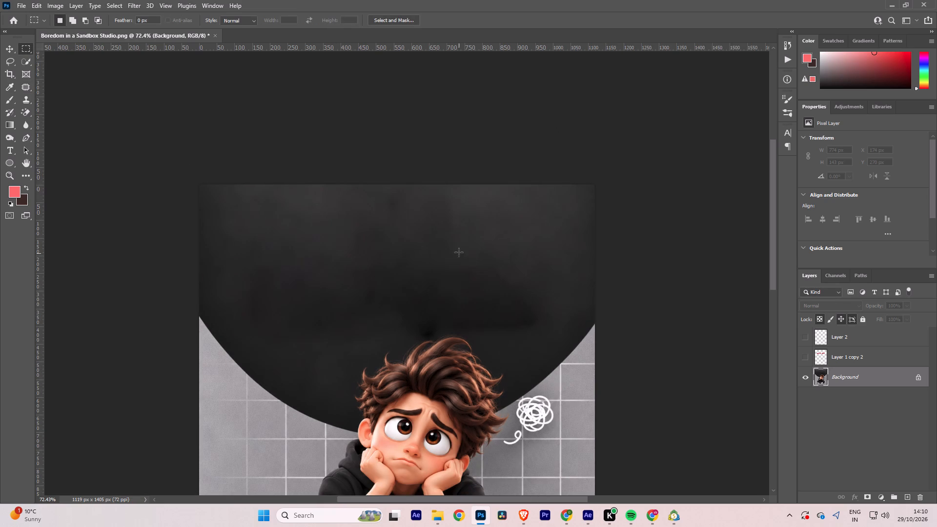
Smooth the uneven dark blotches in the centre and right part of the cleared backdrop with the Patch tool.
left_click_drag(459, 252, 549, 334)
left_click(24, 87)
left_click(428, 268)
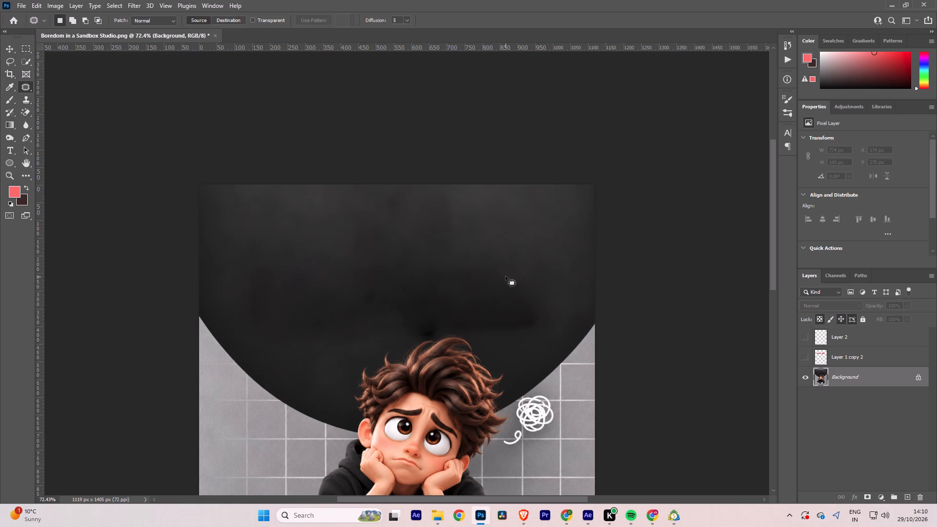
left_click_drag(506, 271, 518, 274)
left_click_drag(511, 310, 503, 240)
left_click_drag(461, 265, 452, 263)
left_click_drag(451, 297, 429, 259)
left_click_drag(512, 302, 491, 299)
left_click_drag(499, 326, 537, 316)
Patch the remaining dark blotches left of the backdrop's centre and the dark spot just above the boy's hair.
left_click_drag(407, 268, 415, 272)
left_click_drag(417, 298, 451, 246)
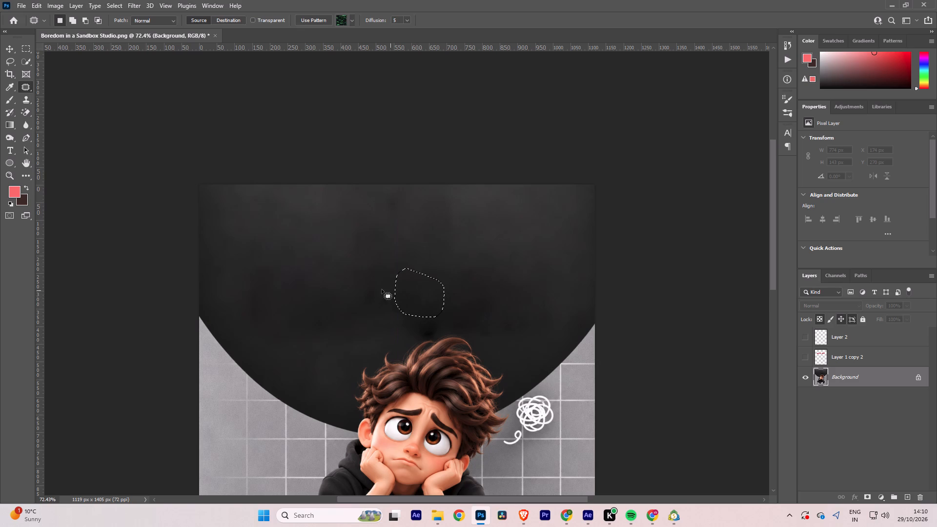
left_click_drag(369, 284, 362, 279)
left_click_drag(376, 301, 385, 248)
left_click_drag(424, 310, 422, 306)
left_click_drag(422, 322, 388, 333)
Patch the uneven areas right of the backdrop's centre and to the left above the boy's hair, and deselect.
left_click_drag(471, 247, 486, 260)
left_click_drag(488, 292, 546, 223)
left_click_drag(469, 284, 536, 257)
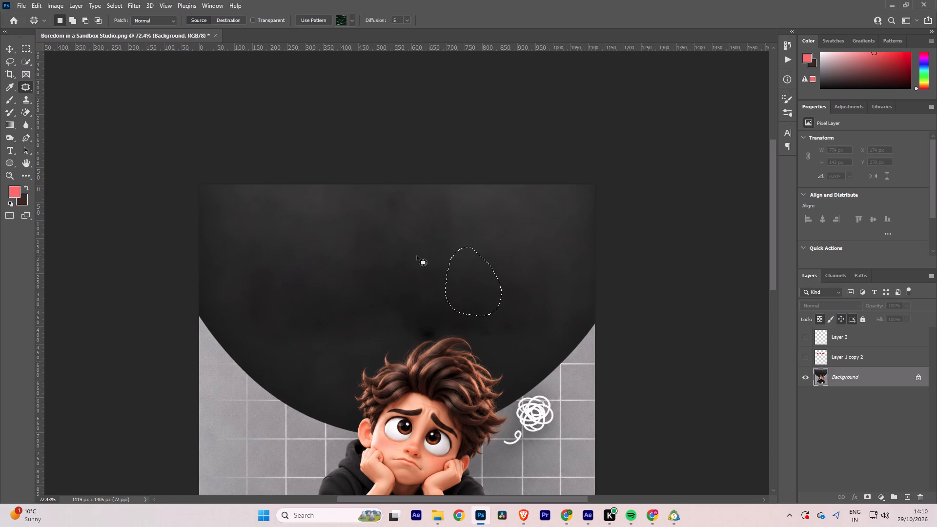
left_click(417, 256)
left_click_drag(379, 297, 422, 306)
left_click_drag(407, 310, 387, 321)
left_click_drag(346, 318, 365, 307)
left_click_drag(356, 329, 333, 354)
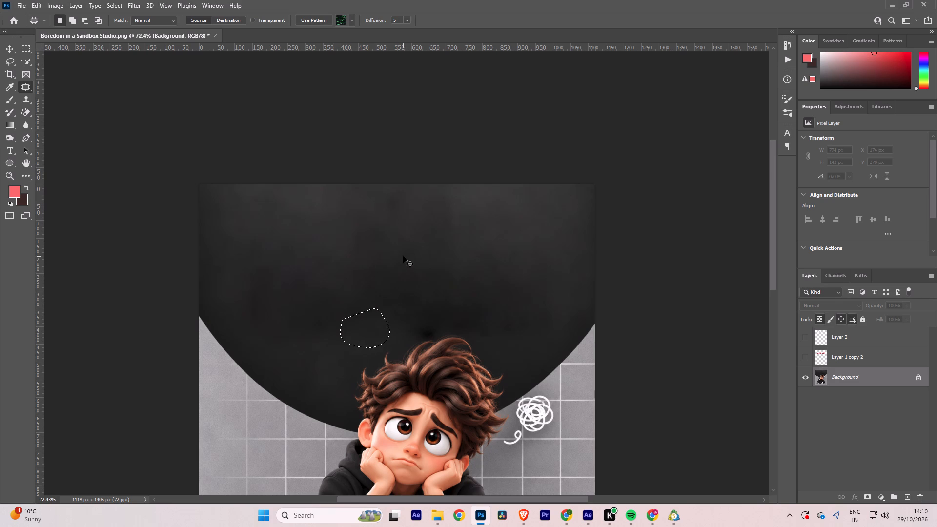
key("ctrl+d")
Start saving the document and create a folder named PSD inside Sanbox Creative Reel - 15 > Carousel Motion Post 05.
scroll(447, 263, "down", 12, "alt")
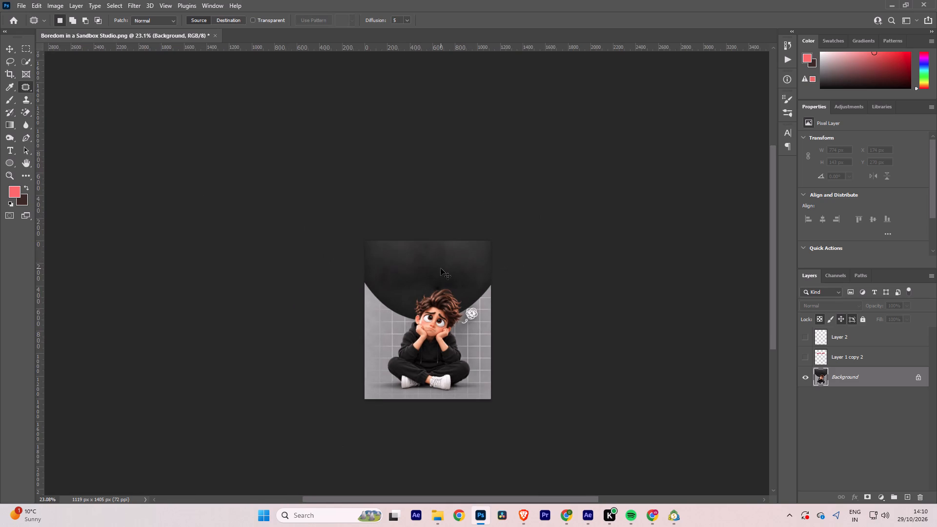
key("ctrl+s")
left_click(385, 25)
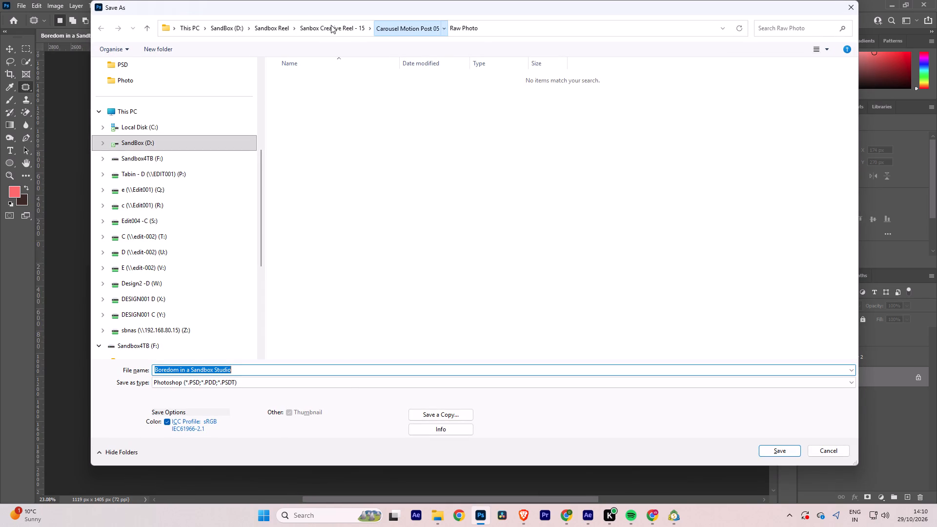
left_click(324, 25)
left_click(278, 29)
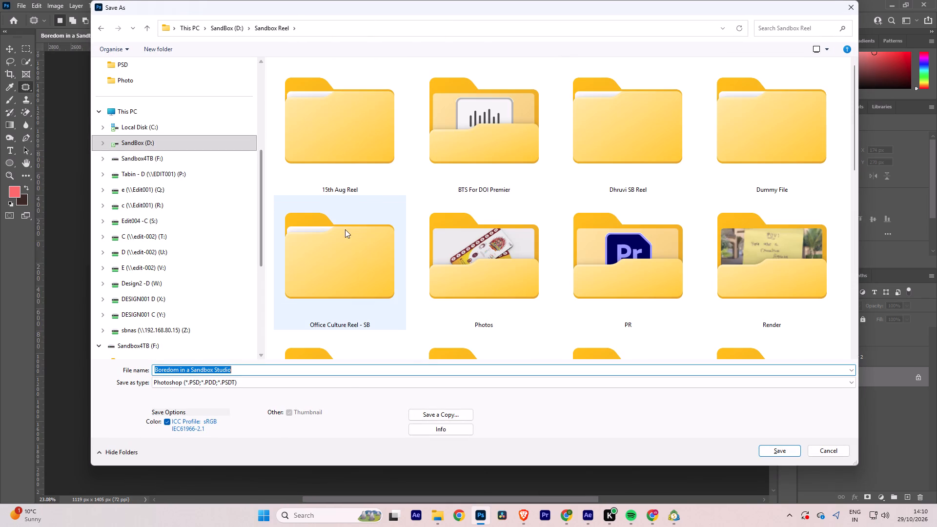
scroll(636, 284, "down", 1)
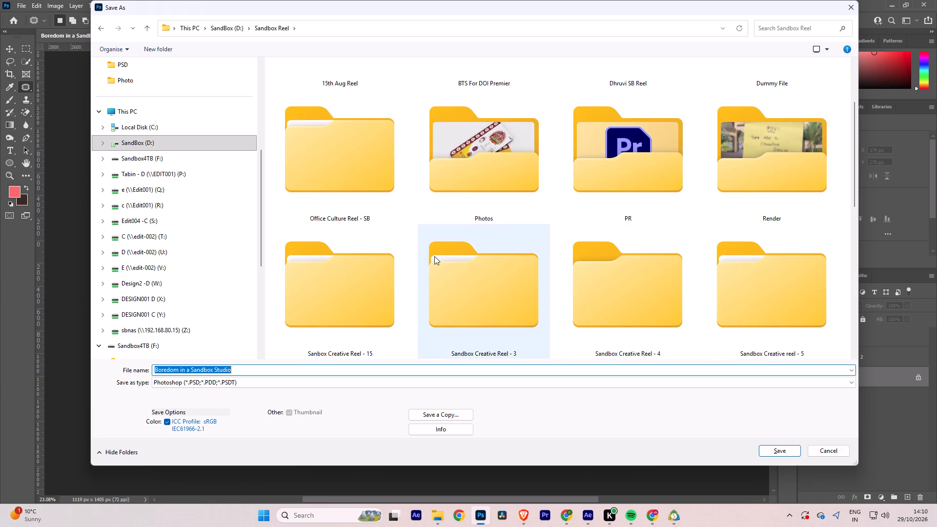
double_click(372, 270)
double_click(338, 93)
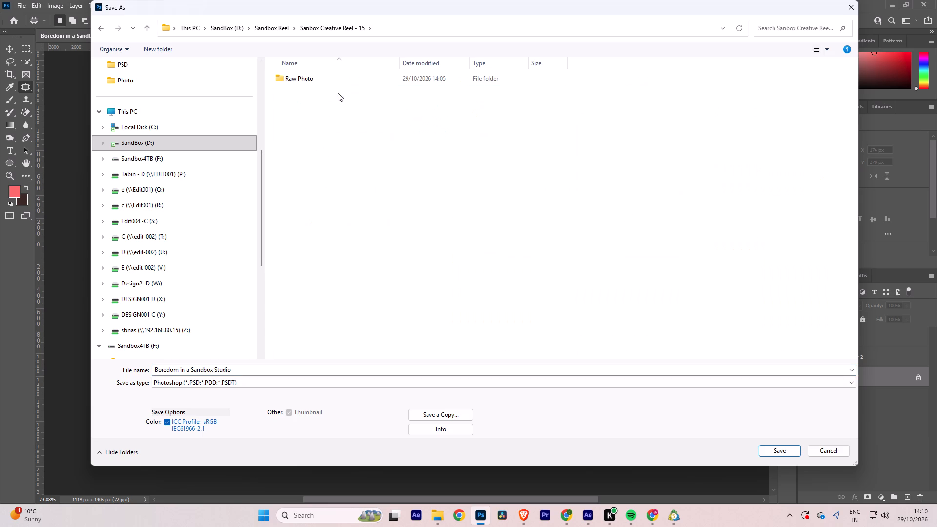
key("ctrl+shift+n")
type("PSD")
key("Return")
Save the document in the new PSD folder as Photoshop file "Slider - 1" with Maximize Compatibility on.
double_click(306, 78)
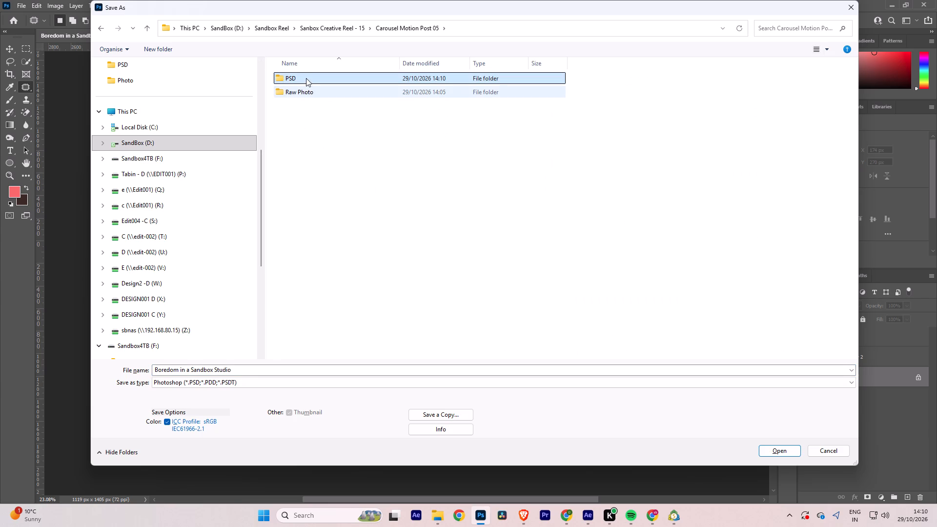
left_click(250, 370)
type("Slider")
key("space")
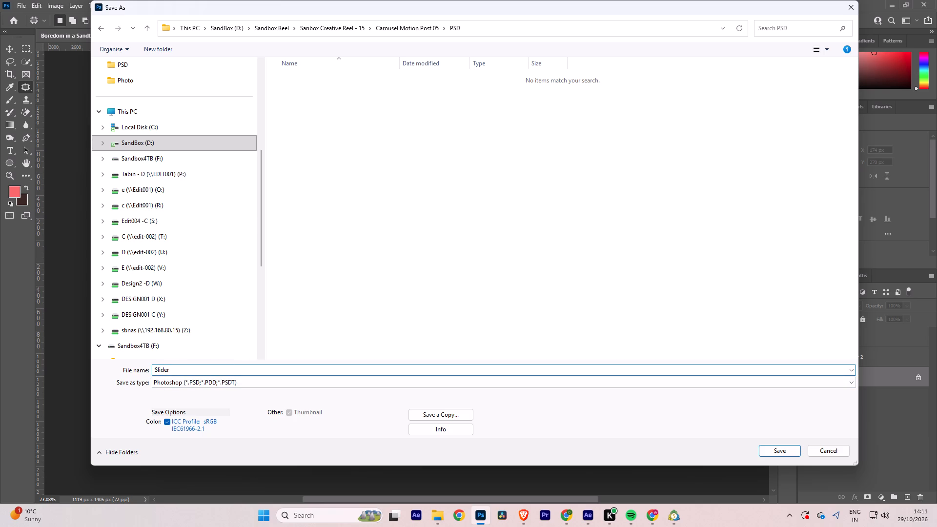
type("- 1")
key("Return")
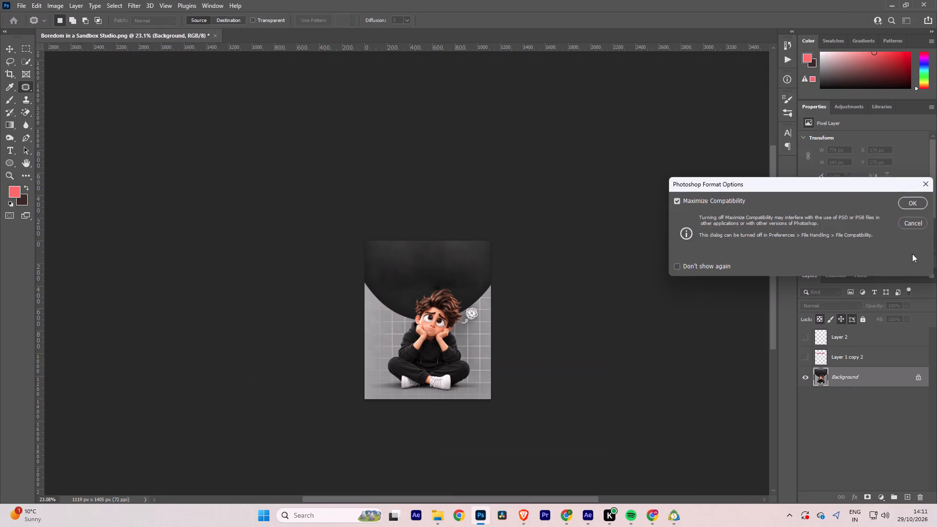
left_click(915, 202)
Show Layer 2 and Layer 1 copy 2 again above the cleaned Background.
left_click(805, 342)
left_click(803, 358)
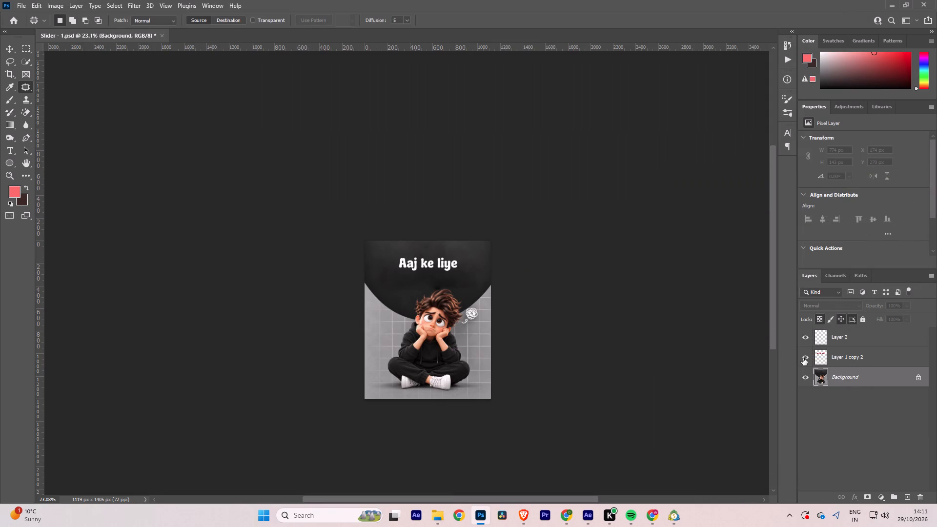
Switch to File Explorer and preview the poster PNGs in the Raw Photo folder of Carousel Motion Post 05.
key("alt+Tab")
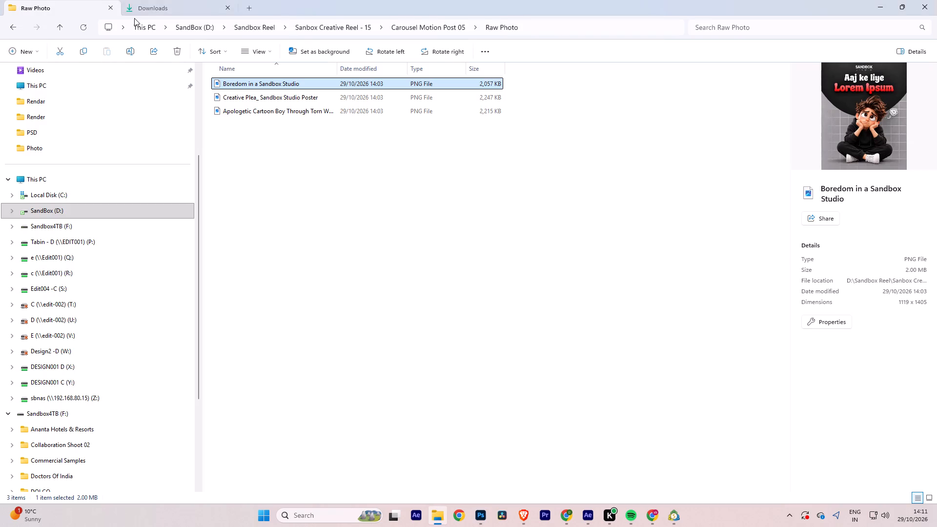
left_click(153, 7)
key("alt+Tab")
key("alt+Tab")
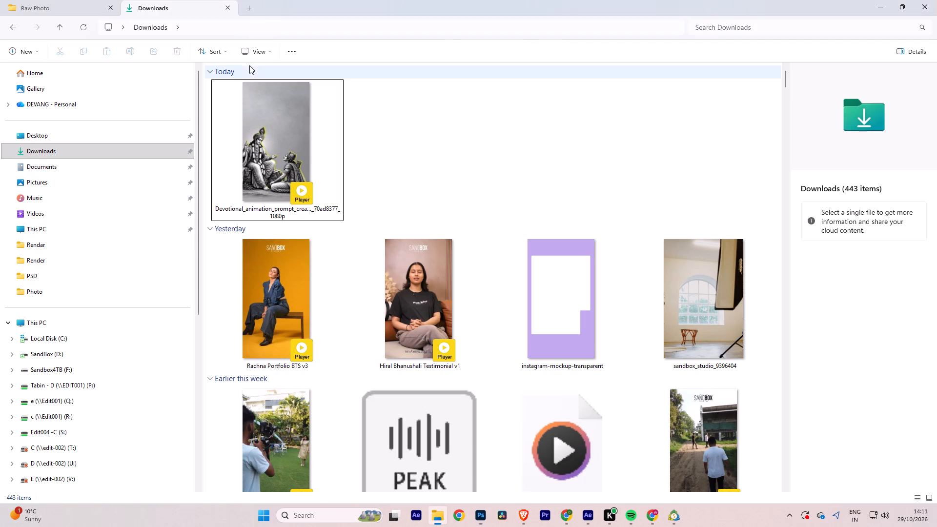
left_click(69, 5)
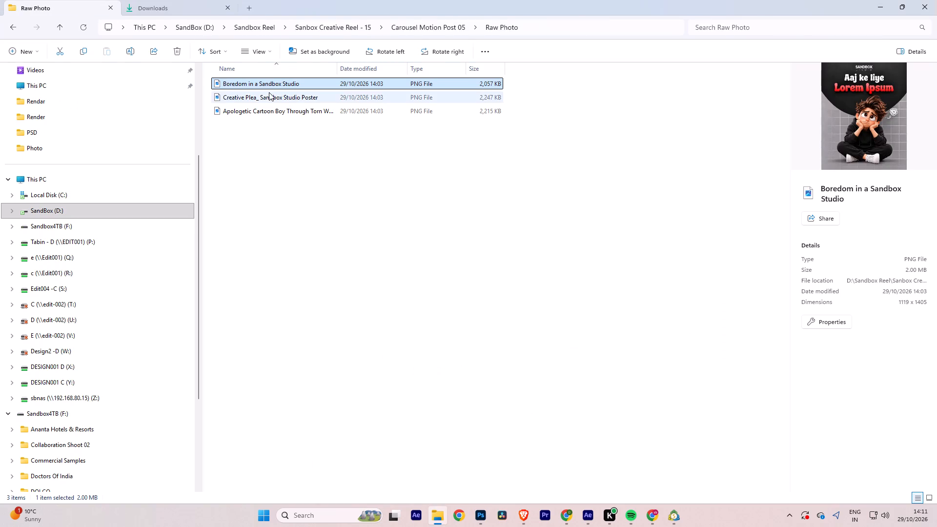
left_click(265, 97)
left_click(265, 109)
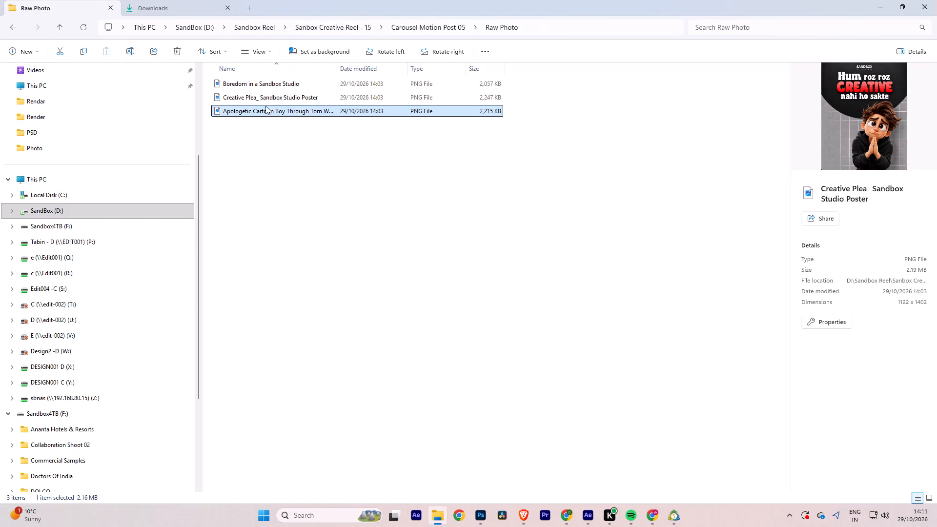
left_click(280, 83)
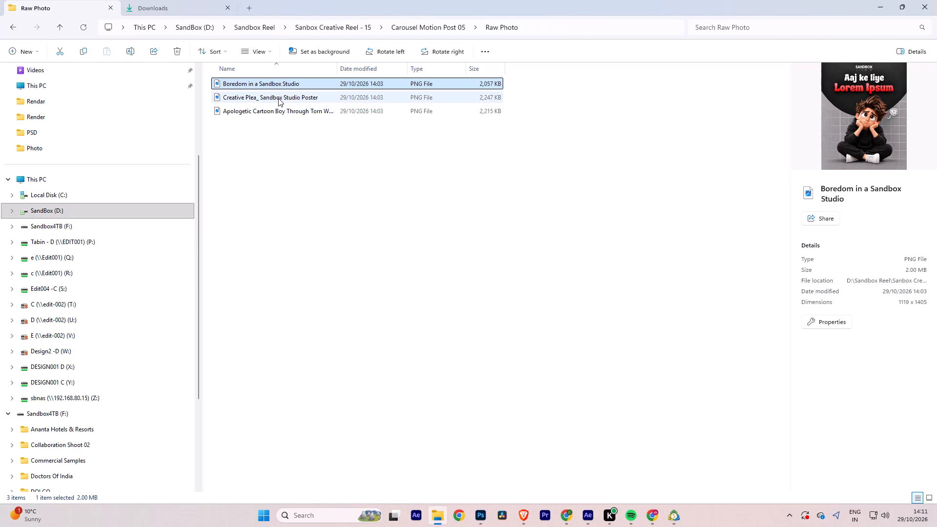
left_click(278, 98)
left_click(278, 87)
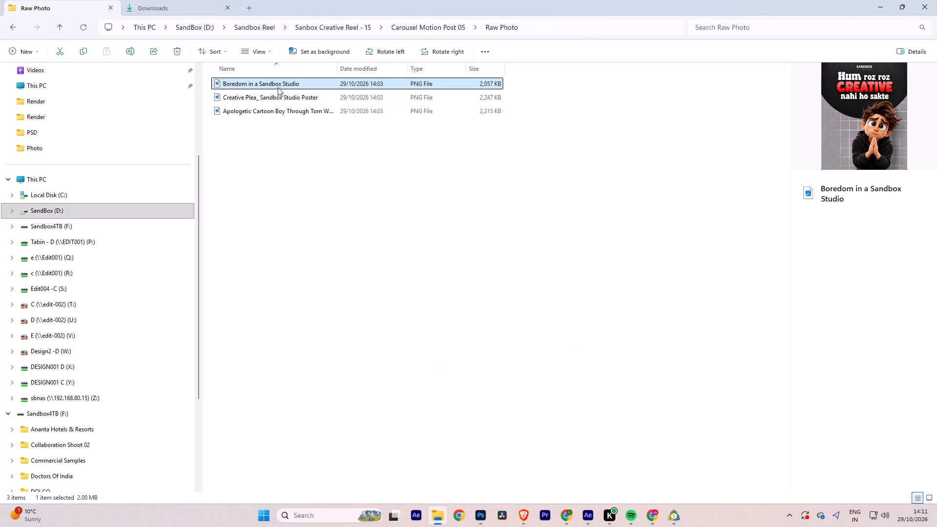
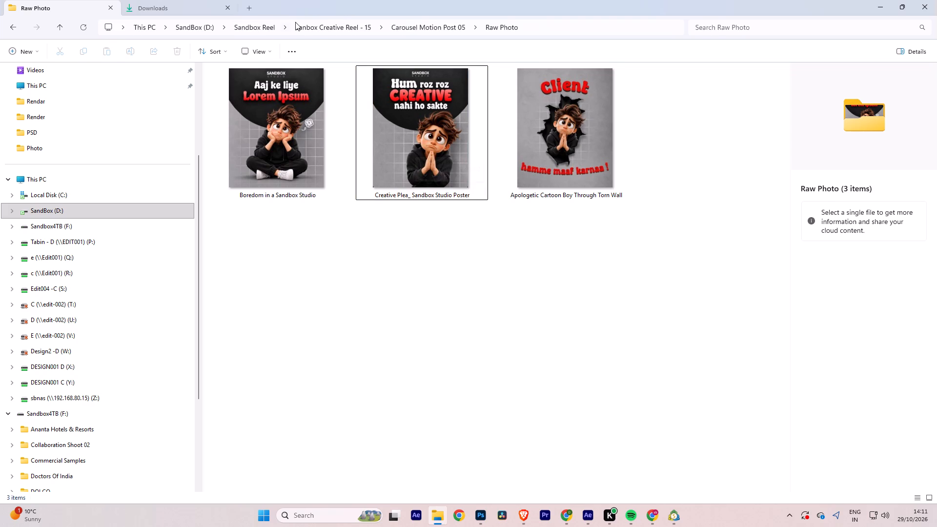
Open the PSD folder of Carousel Motion Post 05 and rename the Slider - 1 file as "Slider - 2".
left_click(412, 26)
double_click(247, 78)
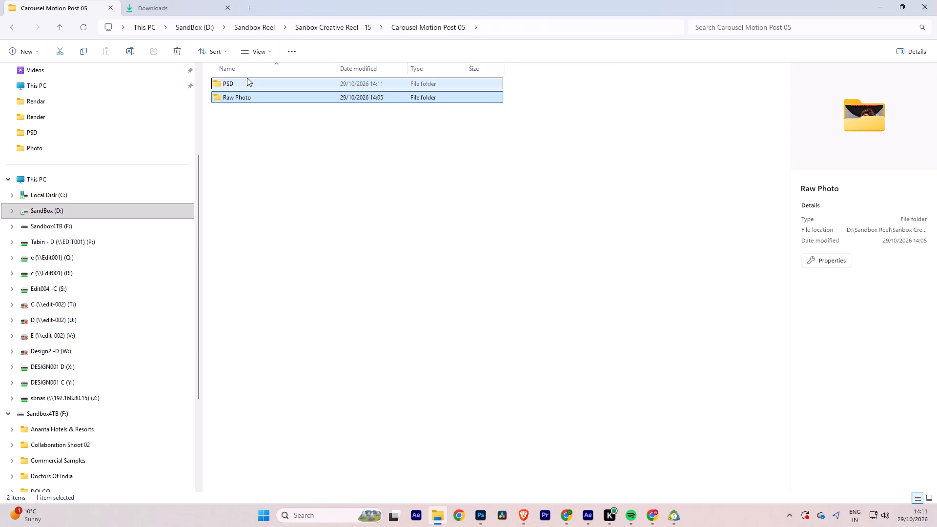
left_click(242, 82)
key("F2")
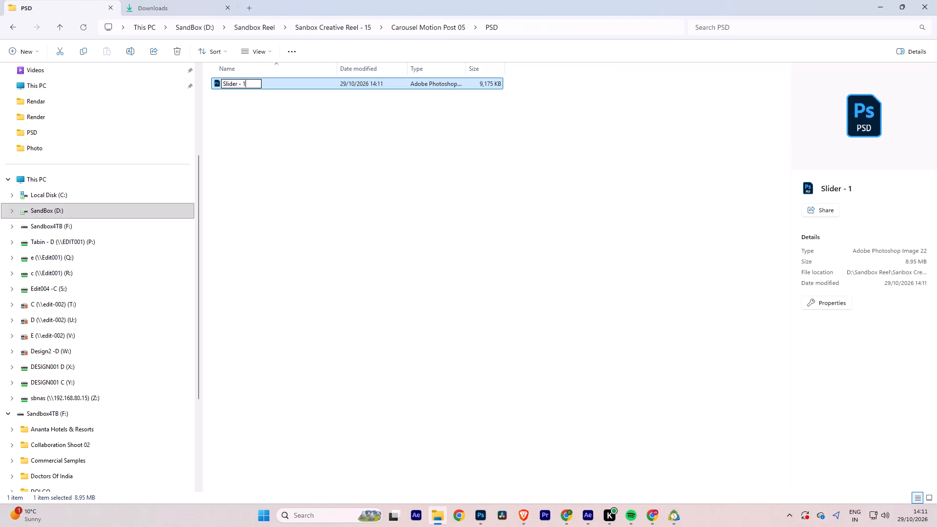
left_click(250, 82)
key("BackSpace")
key("2")
key("Return")
Switch to Photoshop, save the poster and save it again over "Slider - 2" in the PSD folder with Maximize Compatibility on.
key("alt+Tab")
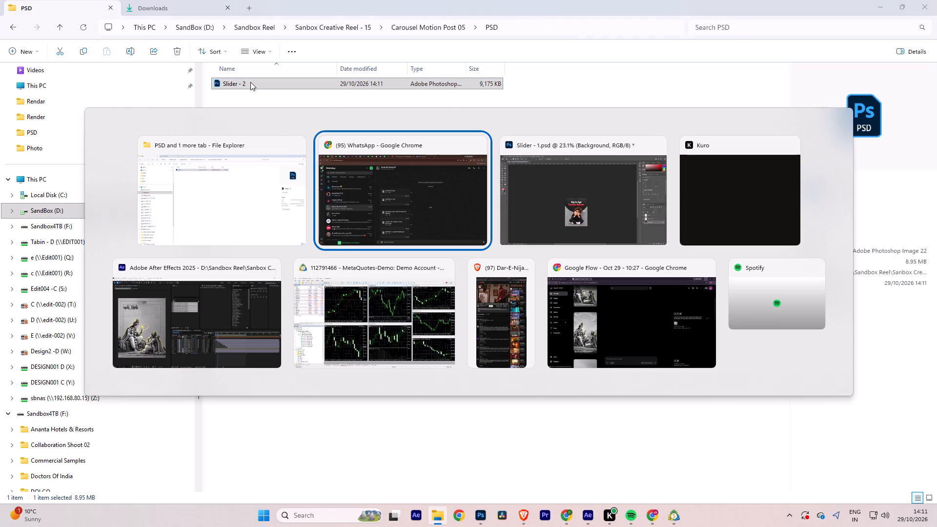
key("alt+Tab")
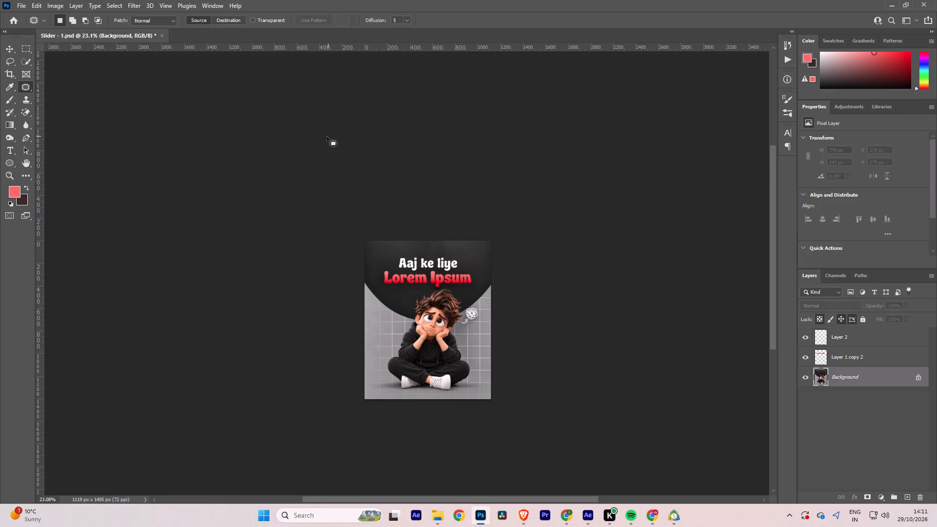
left_click(327, 137)
key("ctrl+s")
key("ctrl+shift+s")
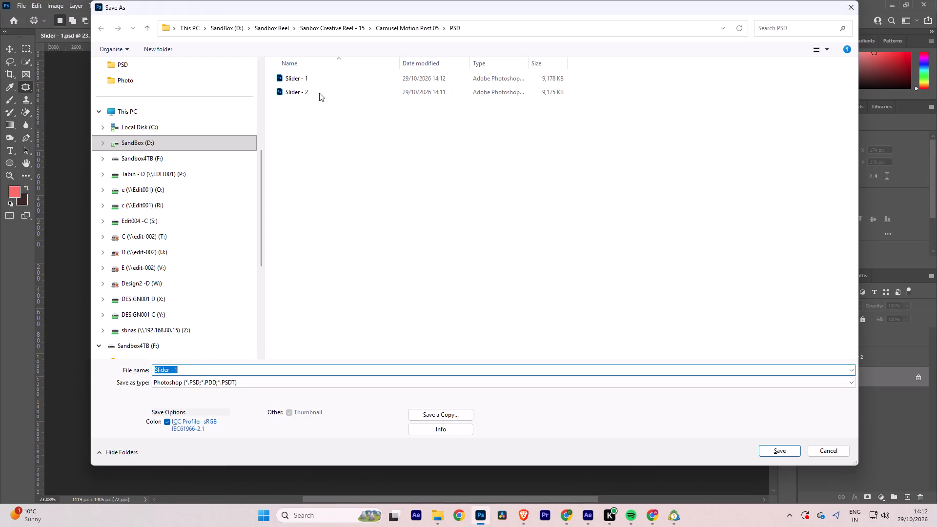
left_click(319, 93)
left_click(785, 452)
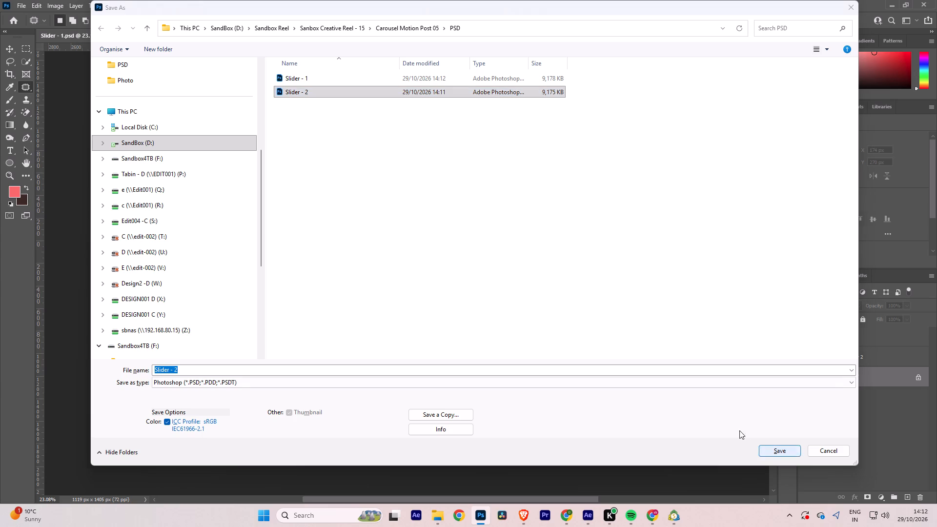
left_click(498, 258)
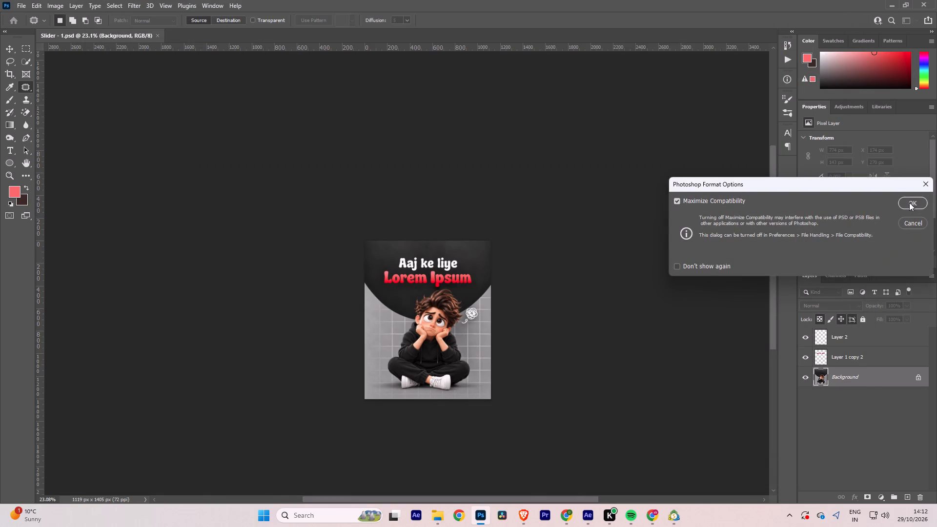
left_click(909, 203)
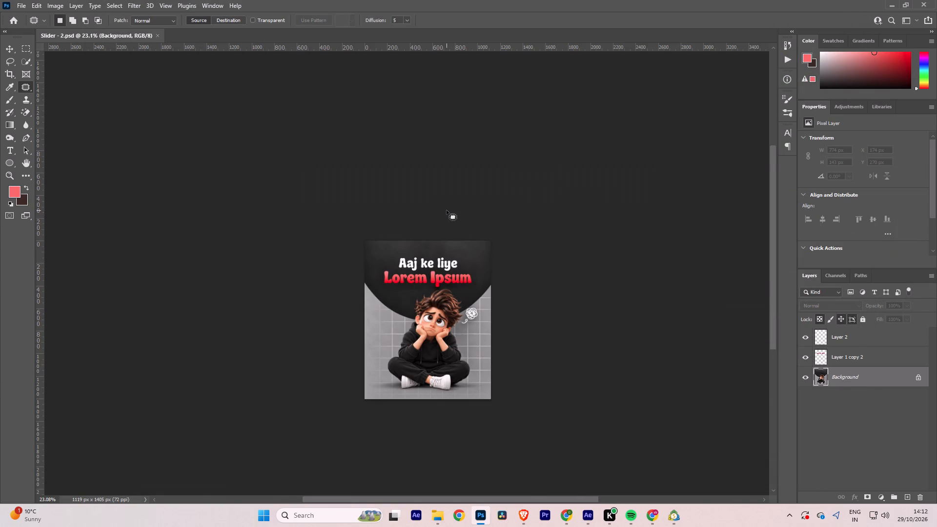
Switch to File Explorer and open the Raw Photo folder of Carousel Motion Post 05 in a new window.
key("alt+Tab")
key("alt+Tab")
key("alt+Tab")
key("alt+Tab")
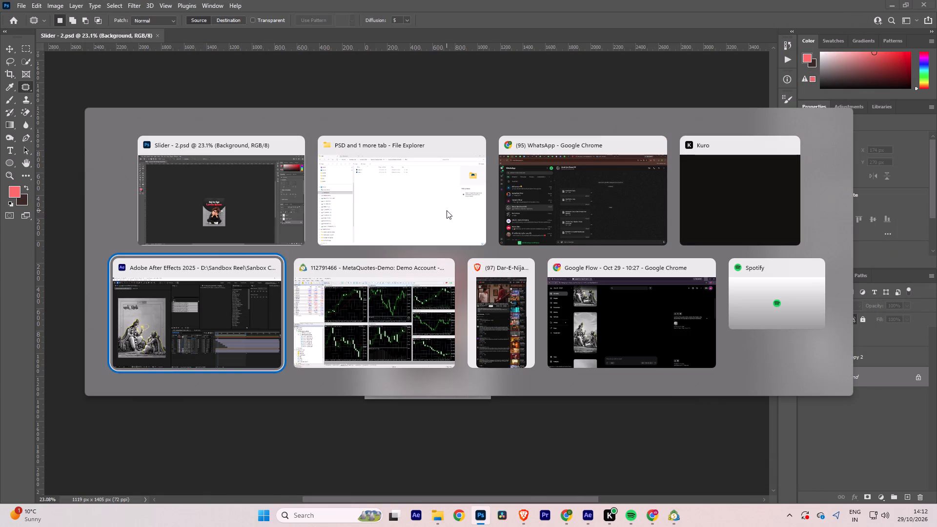
key("alt+Tab")
key("alt+Tab")
key("alt+Tab")
key("alt+Tab")
key("alt+Tab")
key("alt+Tab")
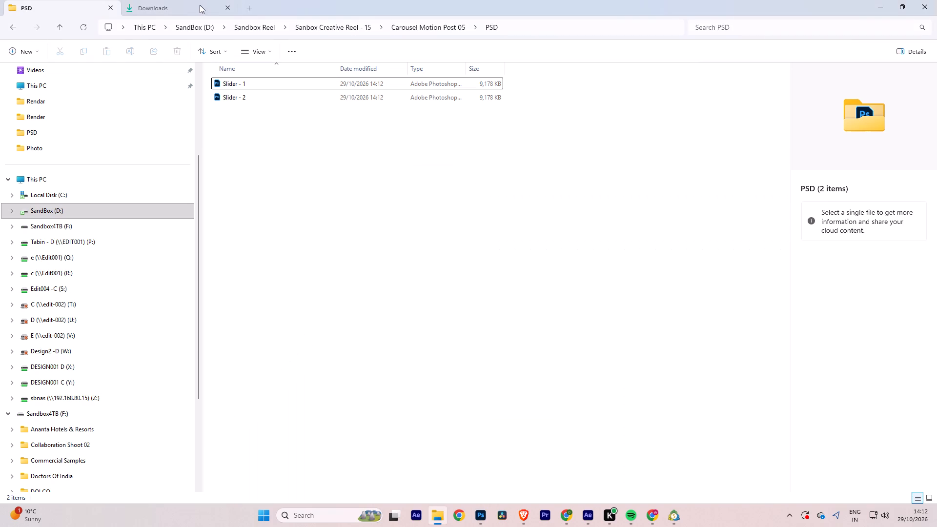
key("ctrl+n")
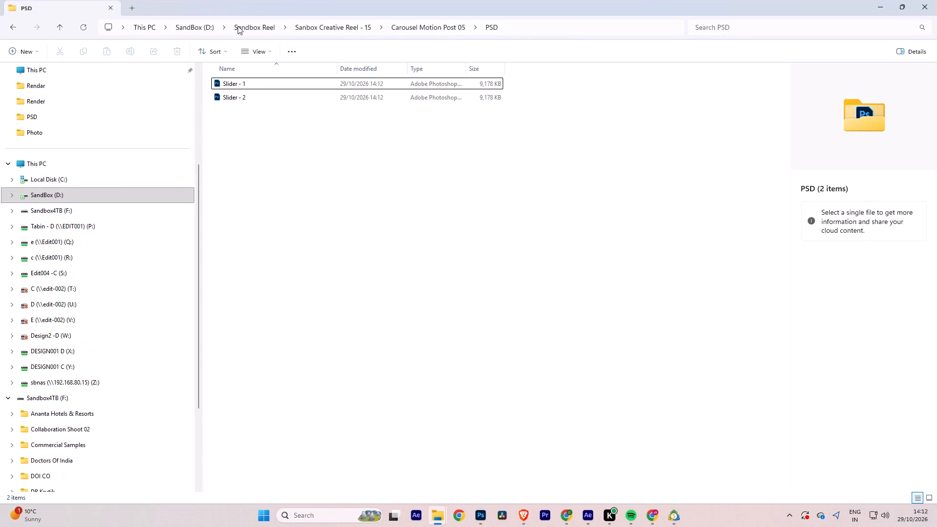
left_click(417, 27)
double_click(266, 98)
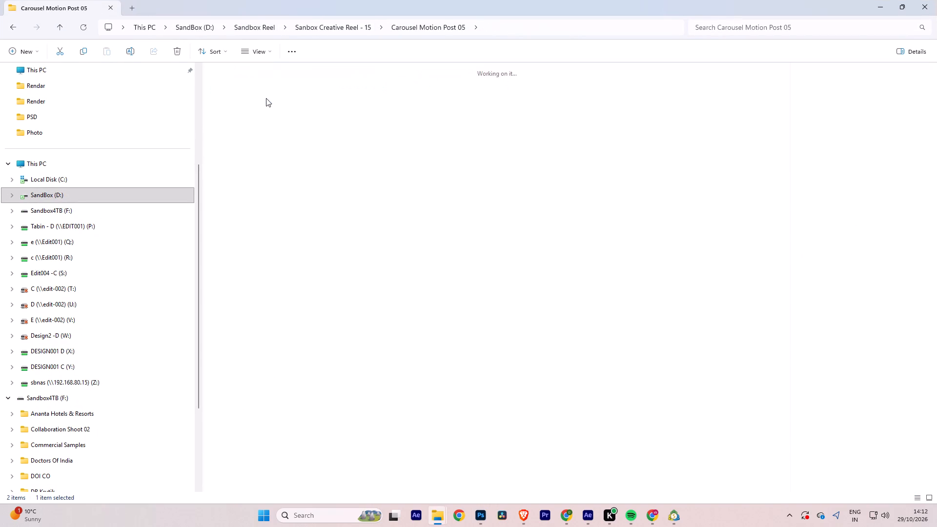
scroll(276, 117, "up", 14, "ctrl")
left_click(315, 277)
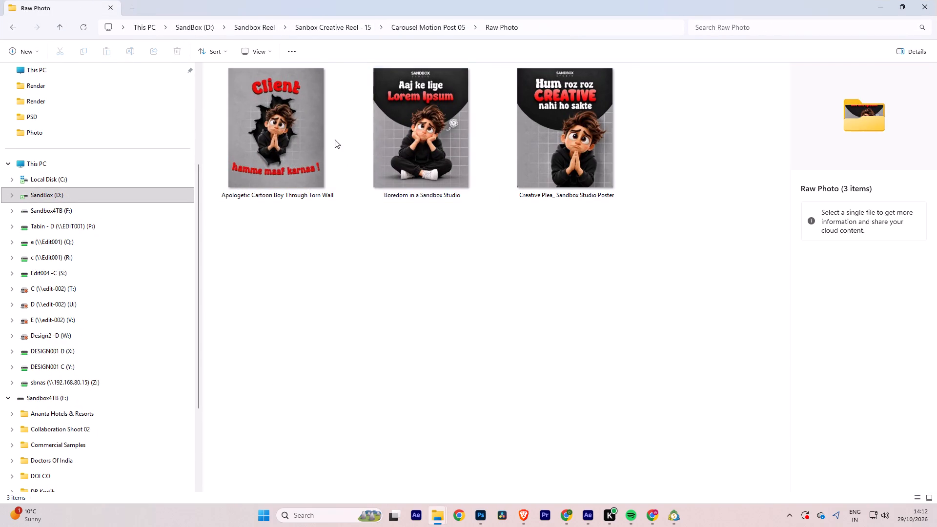
Rename the "Apologetic Cartoon Boy Through Torn Wall" poster as 1.
left_click(291, 141)
key("F2")
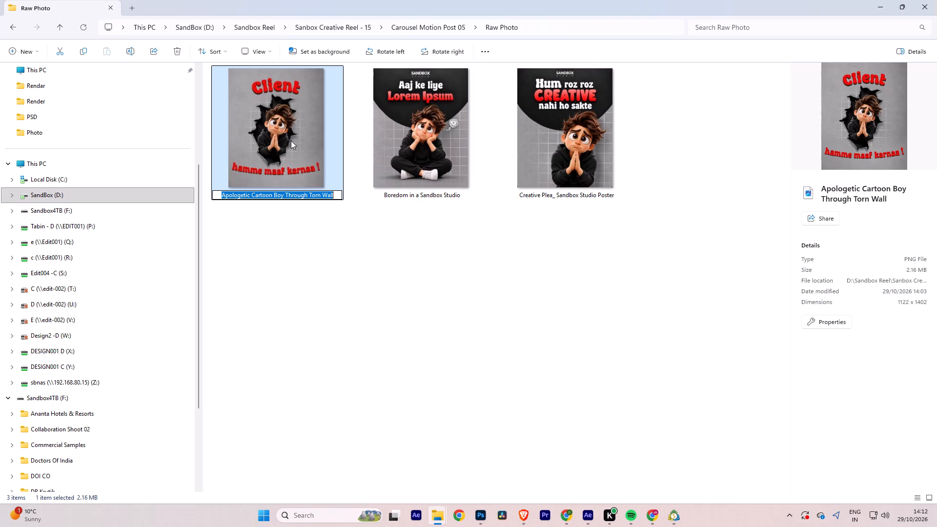
key("1")
key("Return")
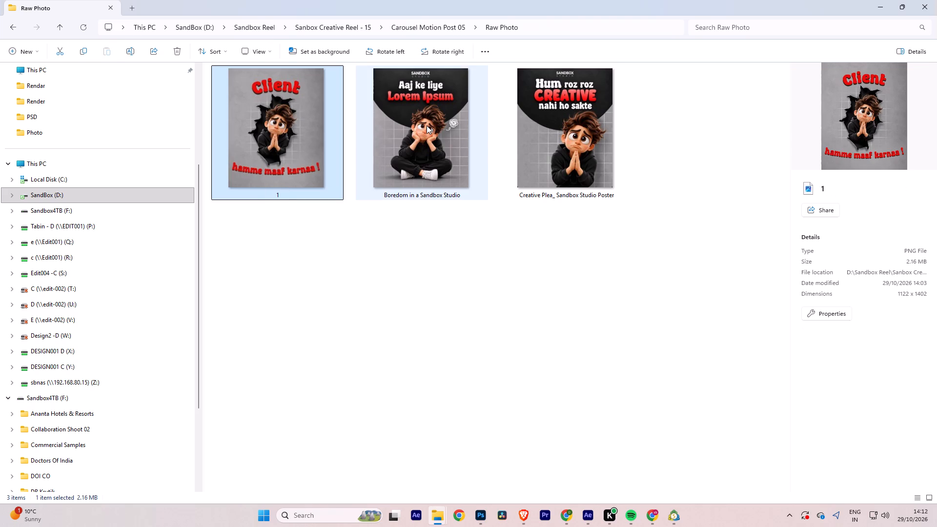
Rename the "Boredom in a Sandbox Studio" poster as 3.
left_click(427, 125)
key("F2")
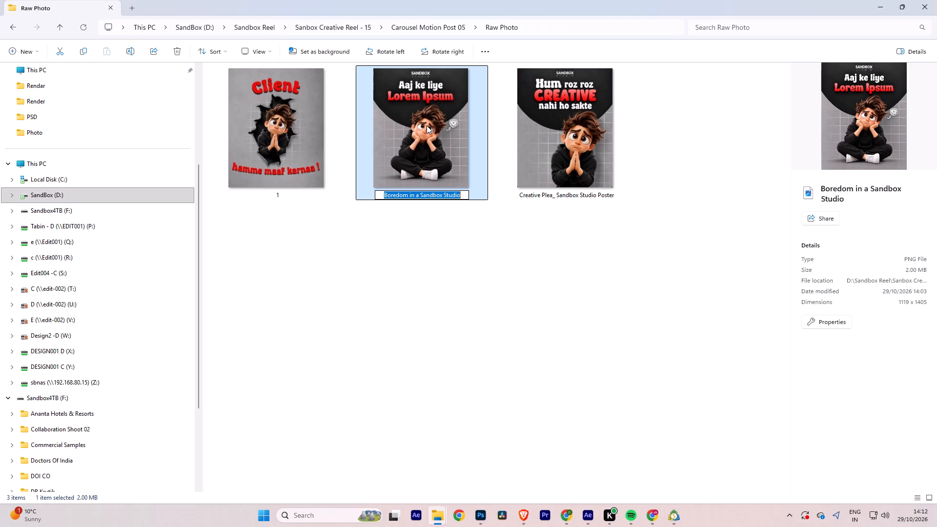
key("3")
key("Return")
Rename the "Creative Plea_ Sandbox Studio Poster" image as 2.
left_click(594, 153)
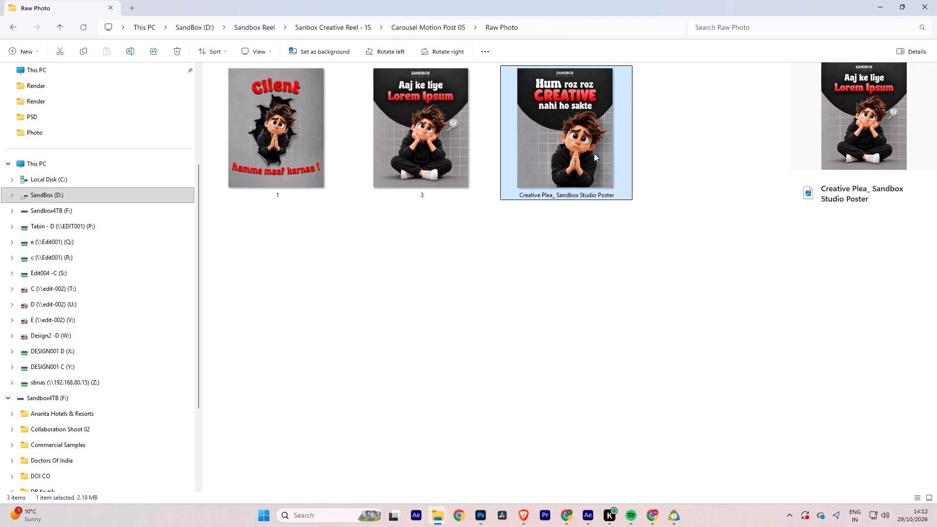
key("F2")
key("3")
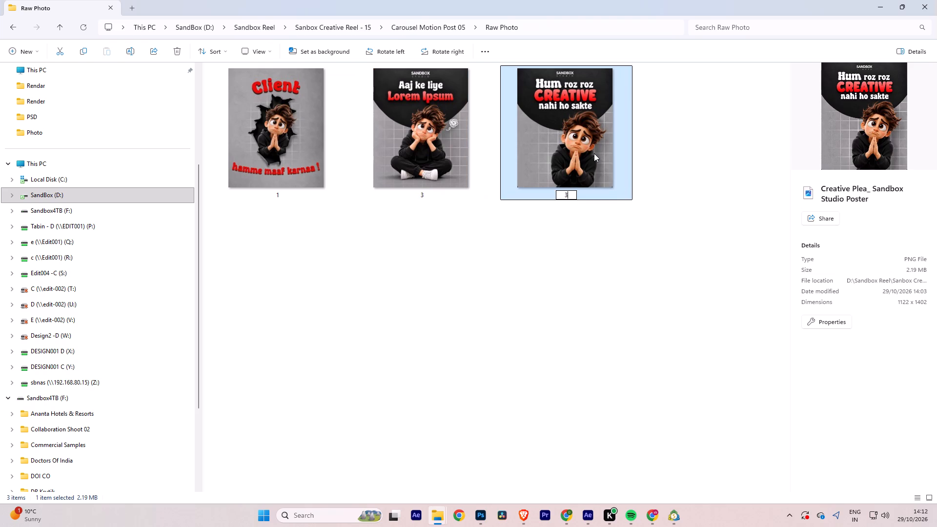
key("BackSpace")
key("2")
key("Return")
left_click(492, 258)
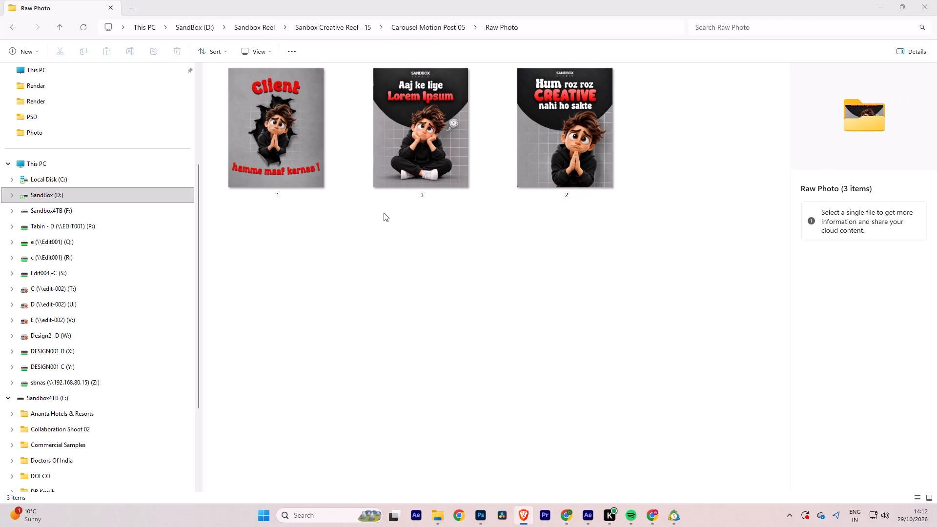
Return to the PSD folder window and delete the Slider - 1 Photoshop file.
key("alt+Tab")
key("alt+Tab")
left_click(346, 206)
left_click(288, 83)
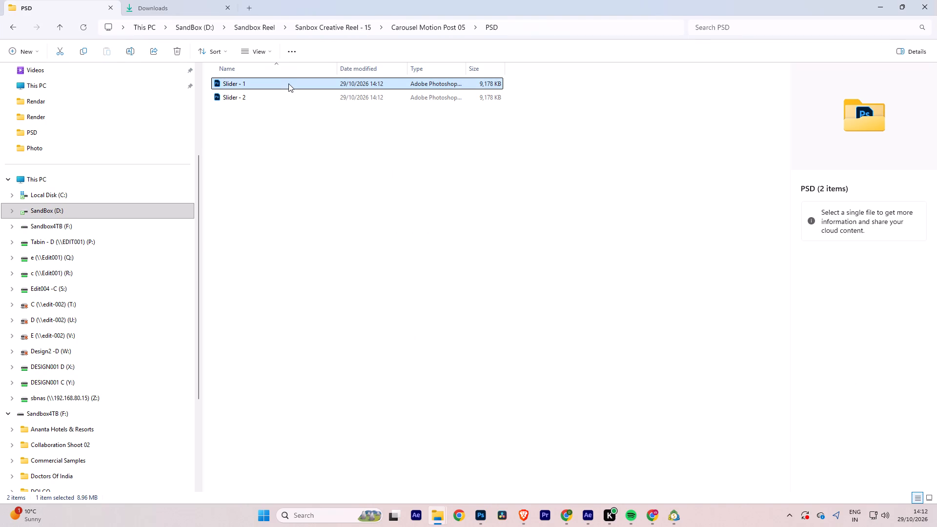
key("Delete")
Switch to Photoshop and save the Slider - 2 document.
key("alt+Tab")
key("alt+Tab")
key("alt+Tab")
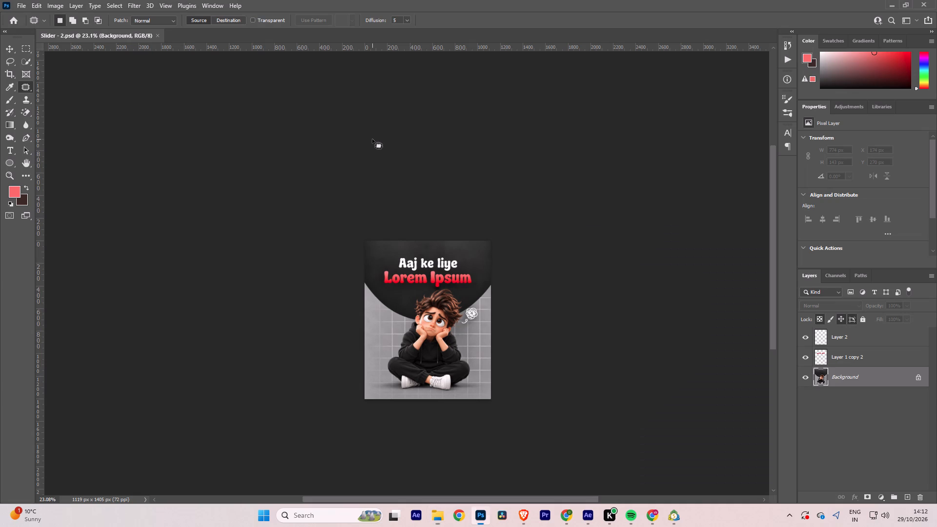
key("ctrl+s")
key("ctrl+s")
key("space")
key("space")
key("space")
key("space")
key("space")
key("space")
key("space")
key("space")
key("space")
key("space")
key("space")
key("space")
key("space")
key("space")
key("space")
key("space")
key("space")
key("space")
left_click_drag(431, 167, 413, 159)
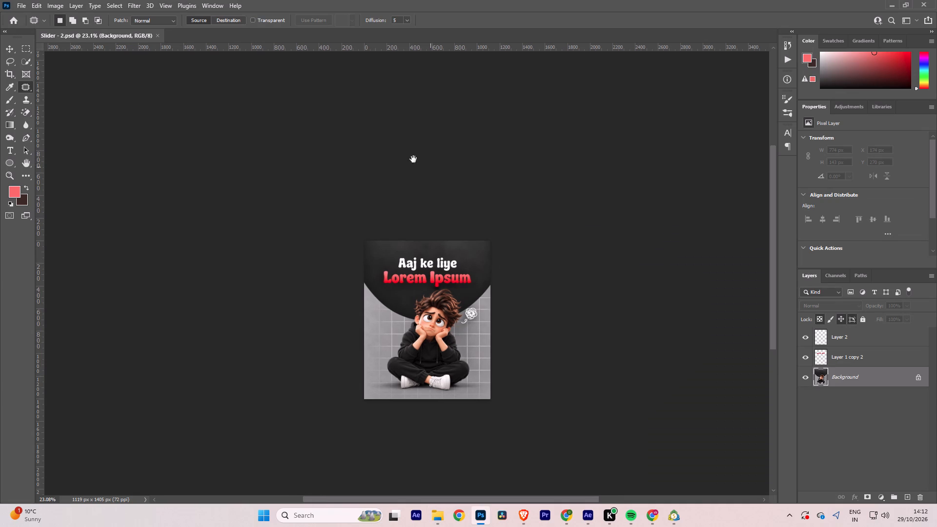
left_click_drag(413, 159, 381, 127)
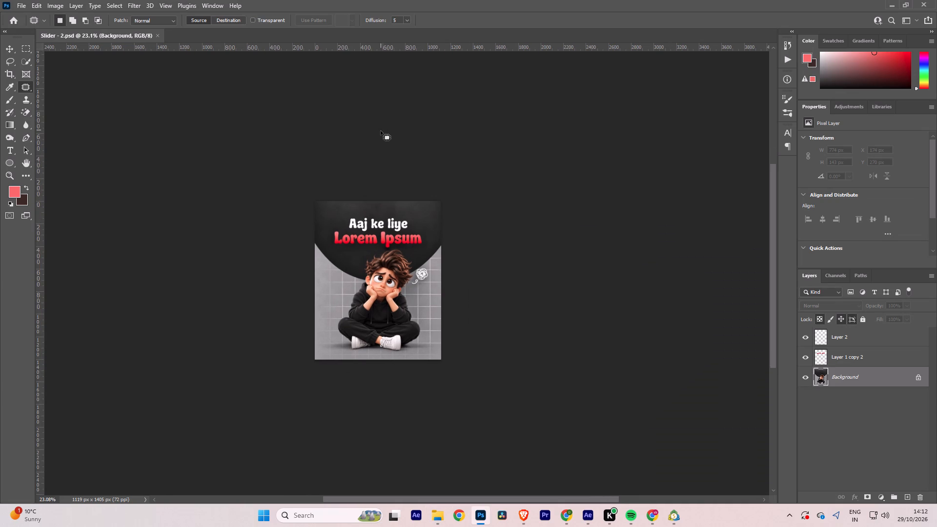
Refresh the Raw Photo folder and open poster 2 from it as a separate document in Photoshop.
key("alt+Tab")
key("alt+Tab")
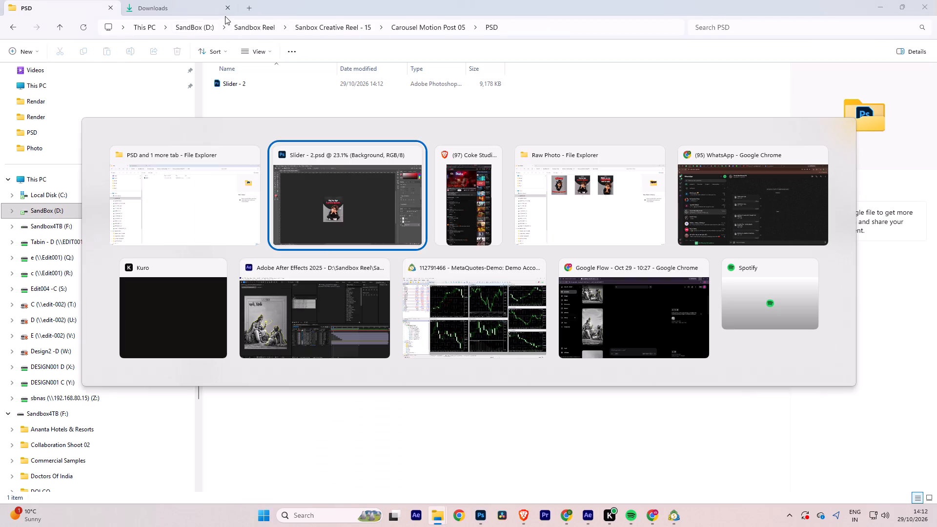
key("alt+Tab")
key("alt+Tab")
left_click_drag(410, 257, 416, 251)
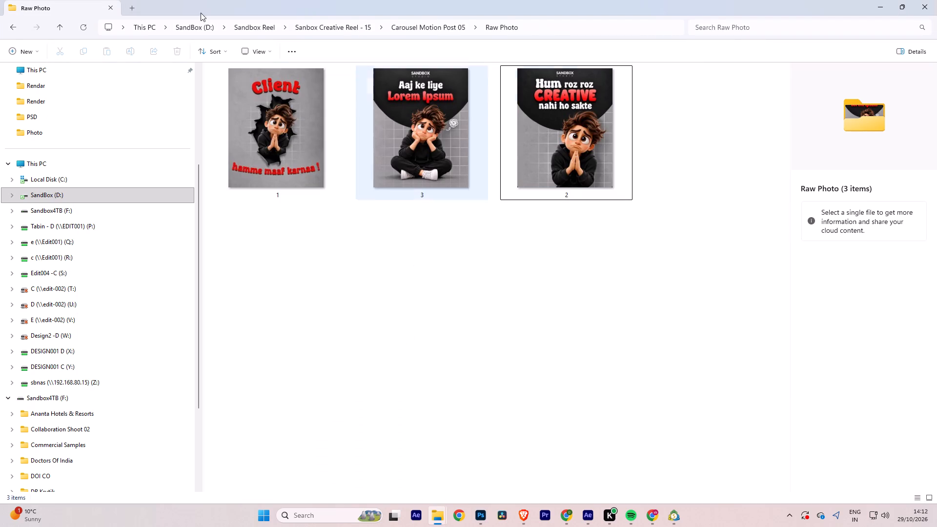
left_click(85, 28)
left_click(348, 311)
left_click_drag(414, 136, 389, 81)
key("alt+Tab")
key("alt+Tab")
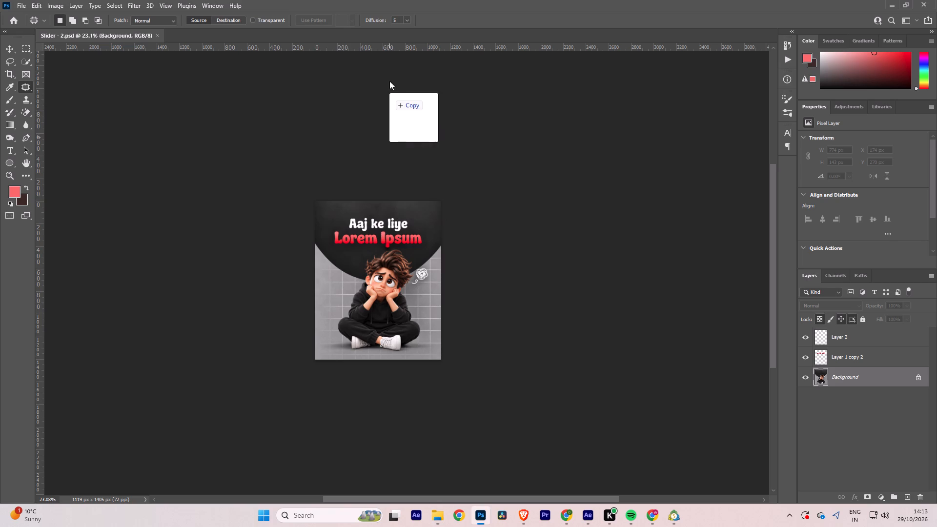
left_click_drag(389, 81, 306, 35)
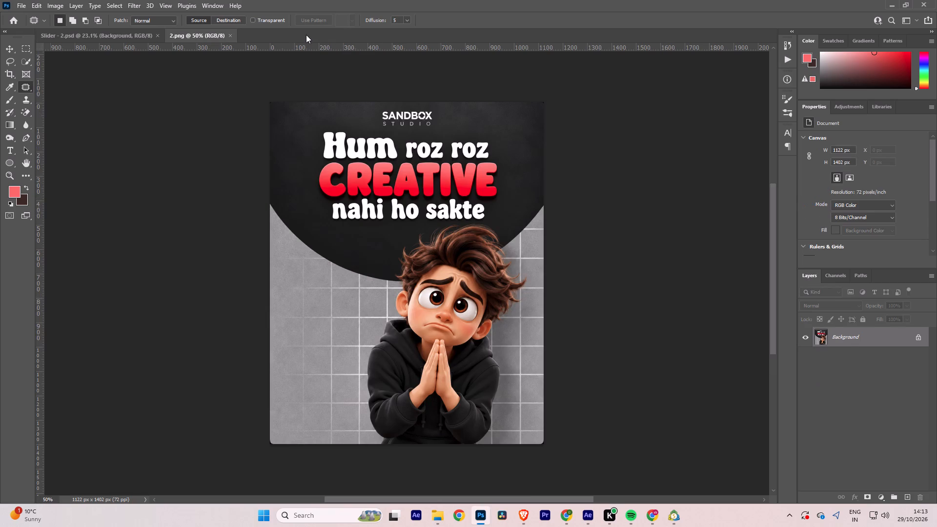
key("ctrl+shift+s")
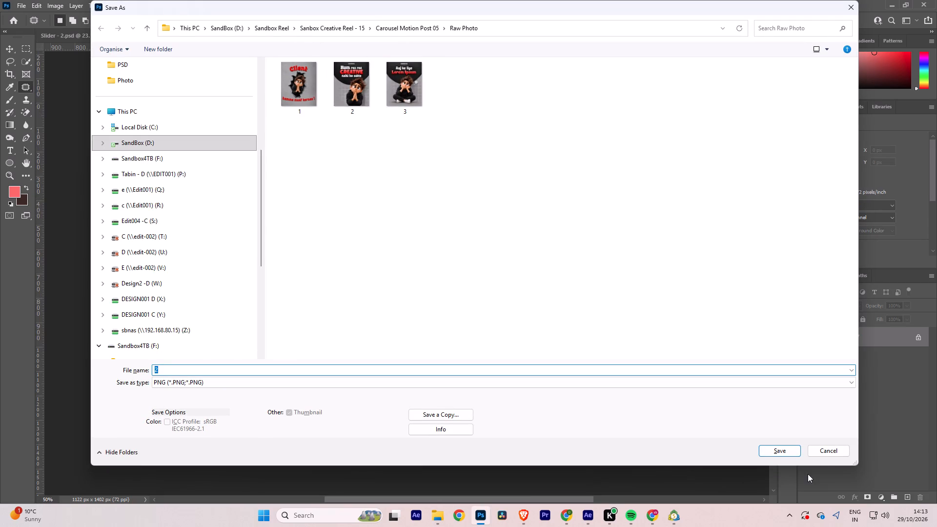
left_click(826, 452)
Patch out the SANDBOX STUDIO logo above the headline and its leftover smudge using the plain dark background.
scroll(403, 137, "up", 7, "alt")
key("space")
left_click_drag(420, 154, 418, 238)
left_click_drag(363, 220, 377, 219)
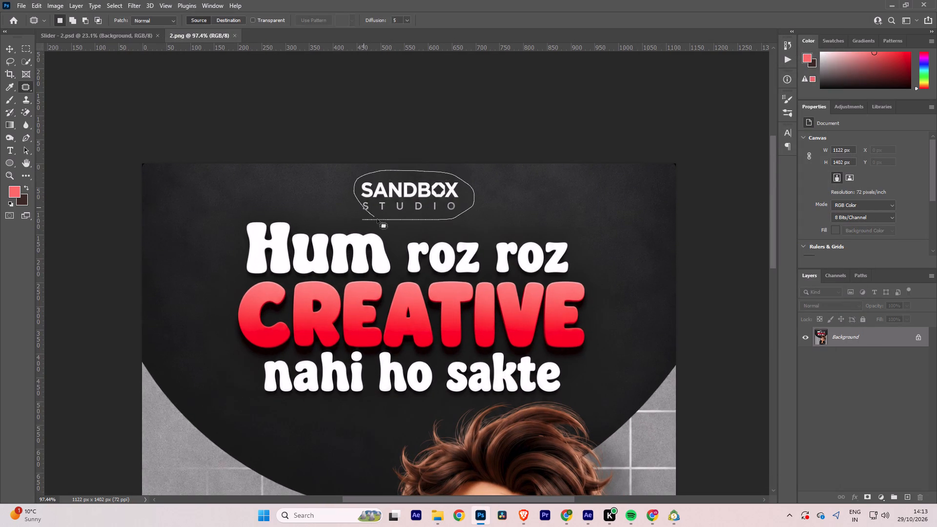
left_click_drag(377, 219, 382, 219)
left_click_drag(429, 201, 573, 204)
key("ctrl+d")
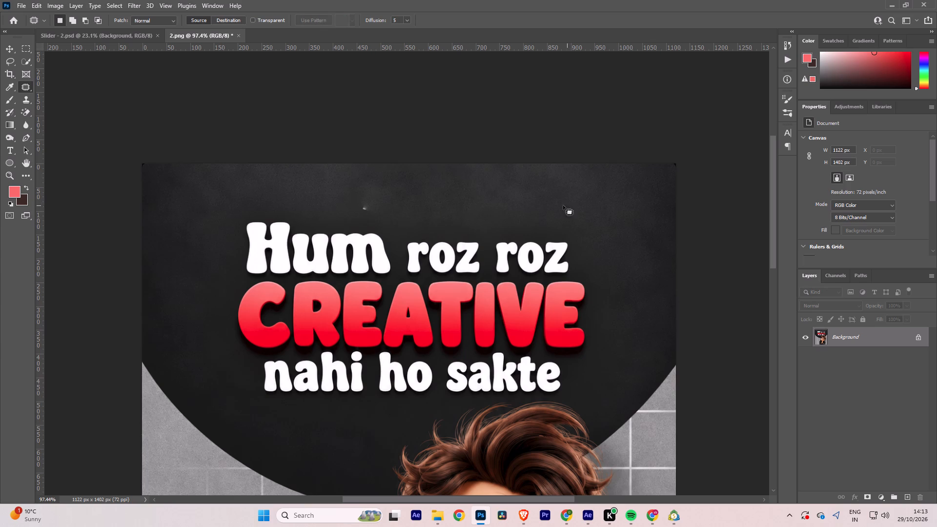
left_click_drag(363, 184, 358, 187)
left_click_drag(369, 205, 493, 202)
key("ctrl+d")
Save the retouched poster over 2.png in the Raw Photo folder.
key("ctrl+s")
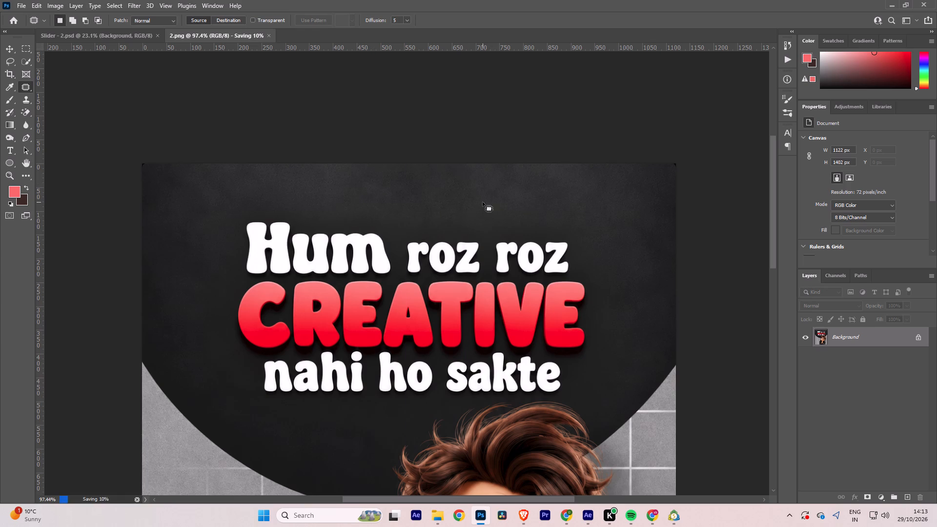
key("ctrl+shift+s")
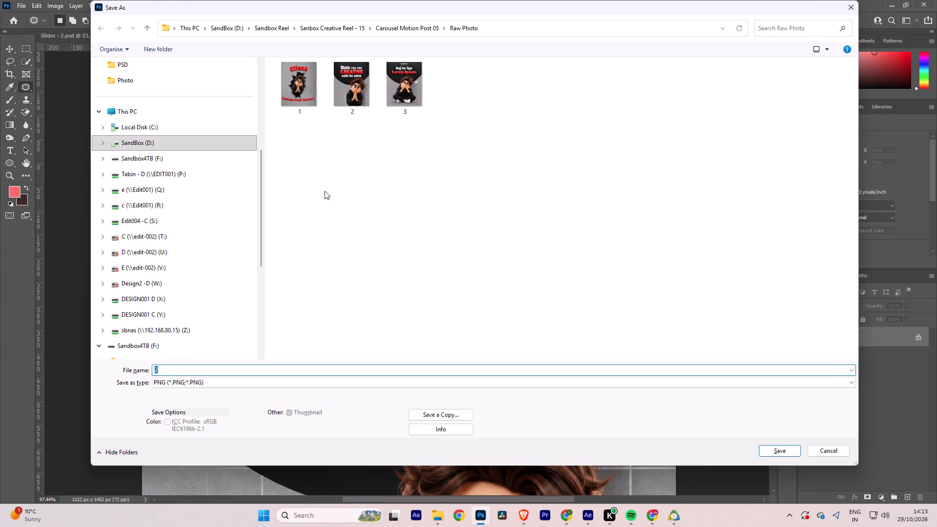
left_click(825, 450)
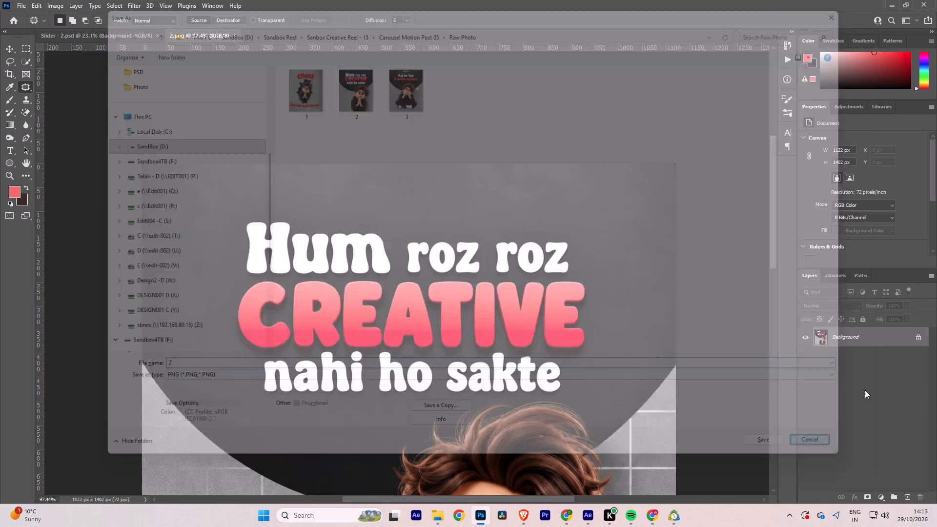
Lasso loosely around the three-line headline in poster 2, copy it to a new layer, and hide the Background layer.
scroll(468, 288, "down", 9)
key("space")
key("space")
key("space")
key("space")
key("space")
key("space")
key("space")
key("space")
key("space")
key("space")
key("space")
key("space")
key("space")
key("space")
left_click_drag(459, 344, 435, 272)
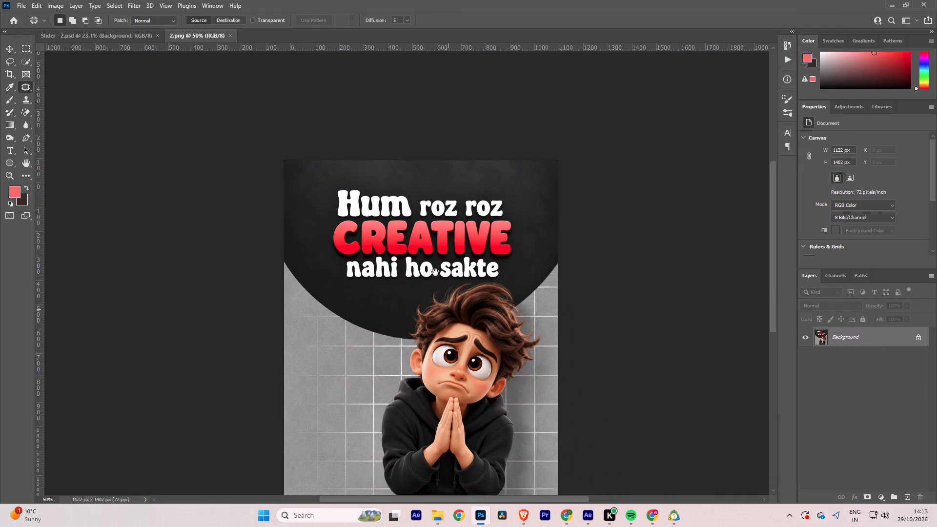
left_click_drag(435, 272, 431, 255)
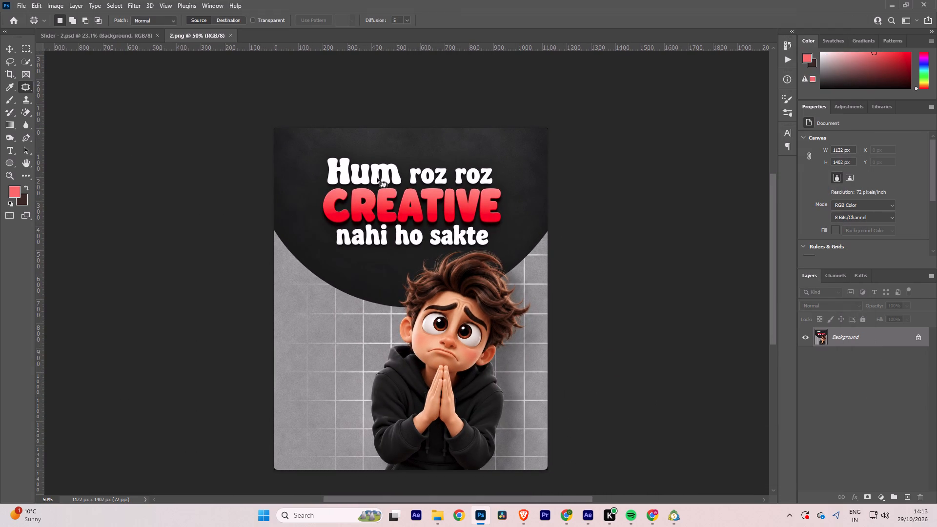
scroll(438, 209, "up", 4, "alt")
left_click(13, 61)
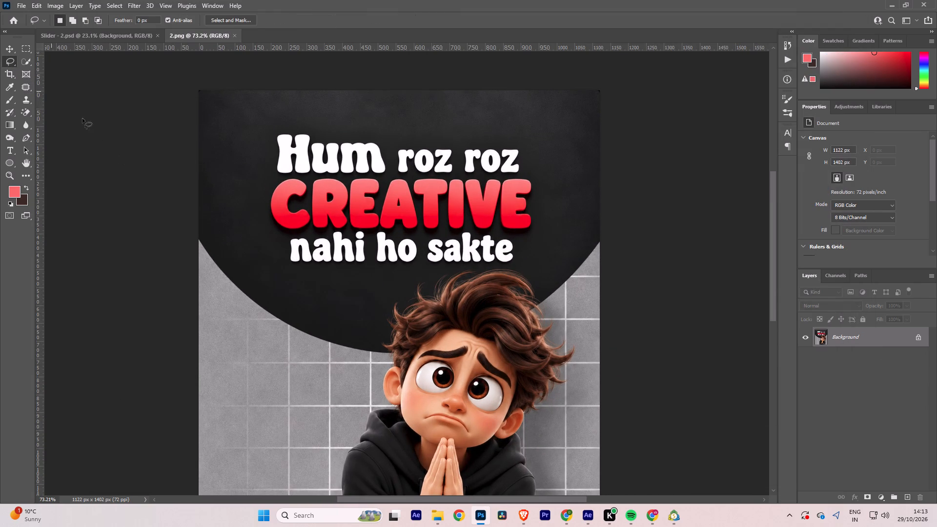
left_click_drag(303, 283, 440, 266)
left_click_drag(440, 266, 423, 103)
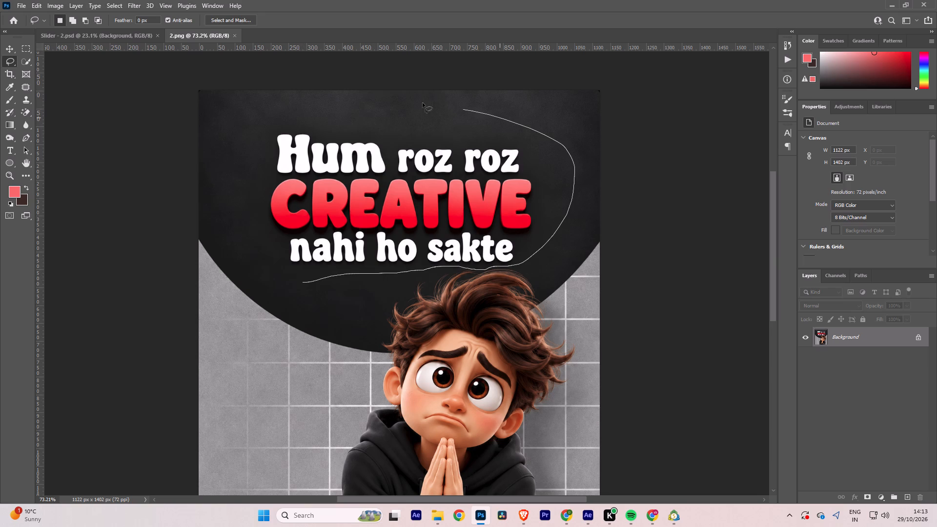
left_click_drag(423, 103, 312, 284)
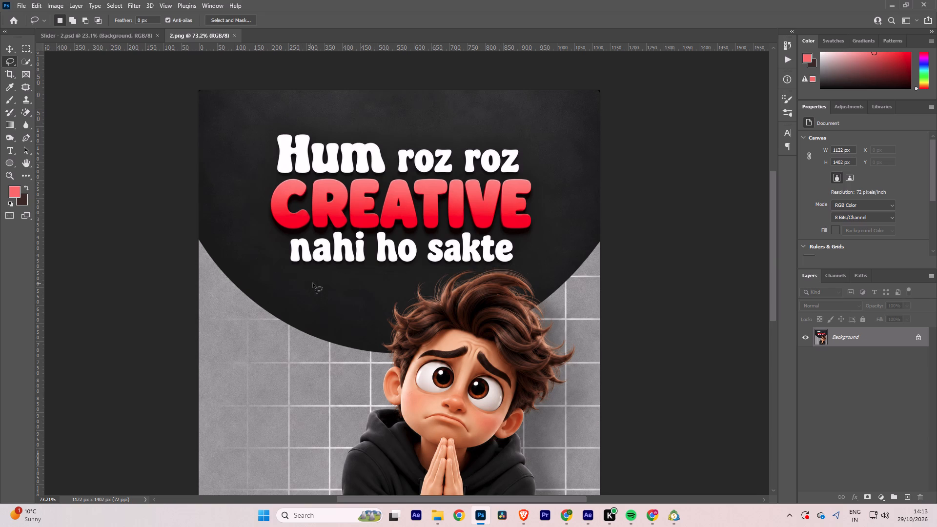
key("ctrl+j")
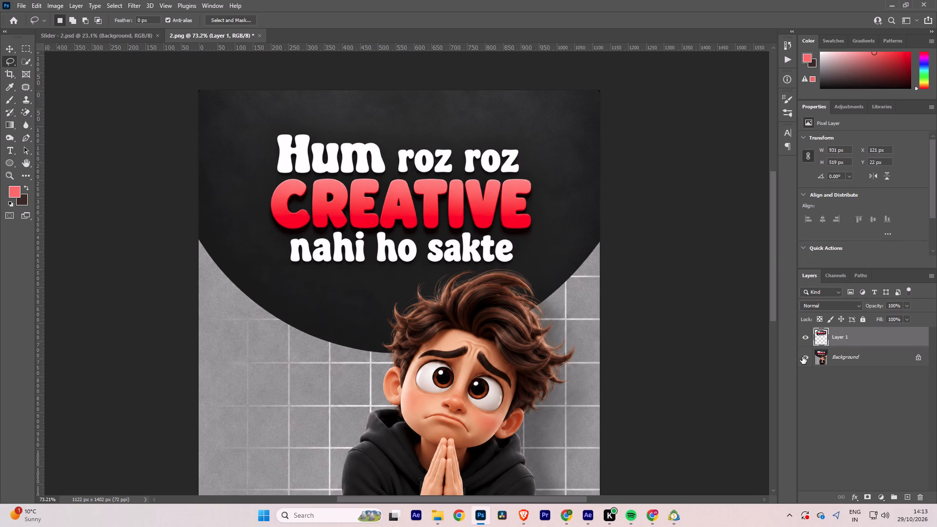
left_click(802, 357)
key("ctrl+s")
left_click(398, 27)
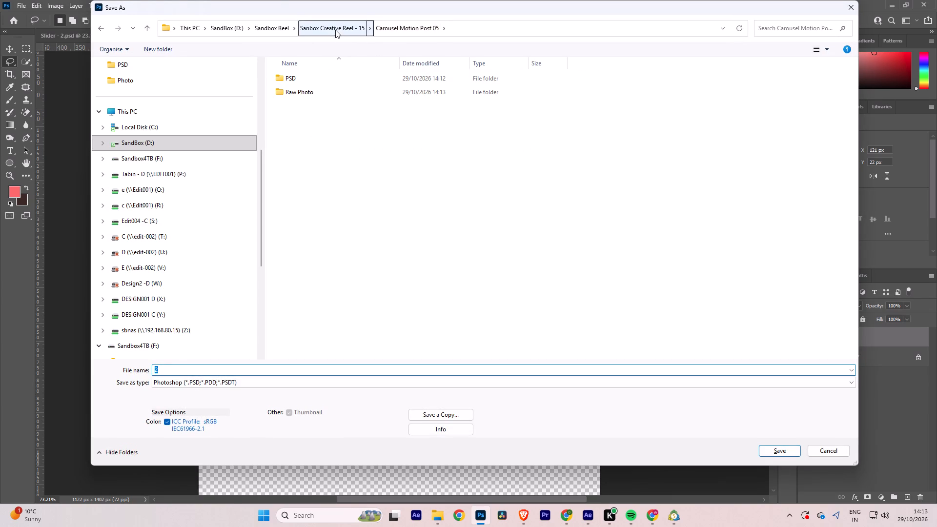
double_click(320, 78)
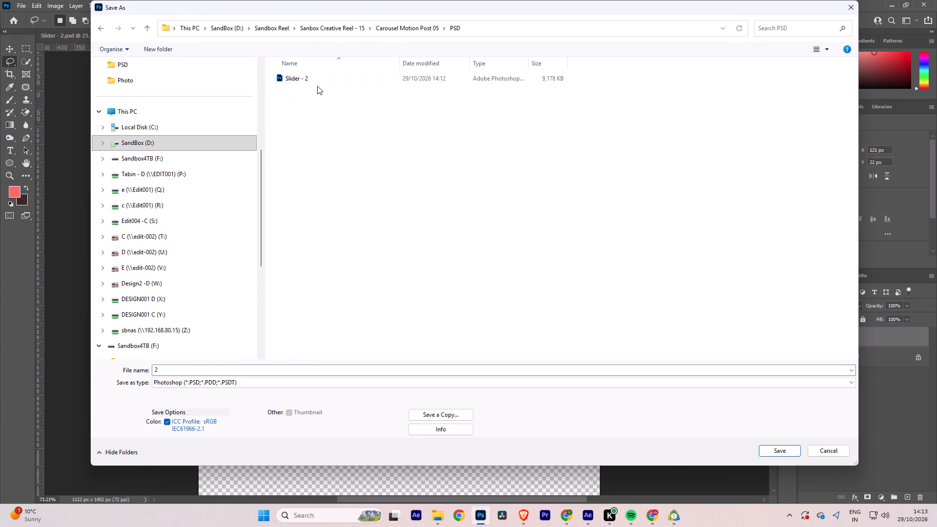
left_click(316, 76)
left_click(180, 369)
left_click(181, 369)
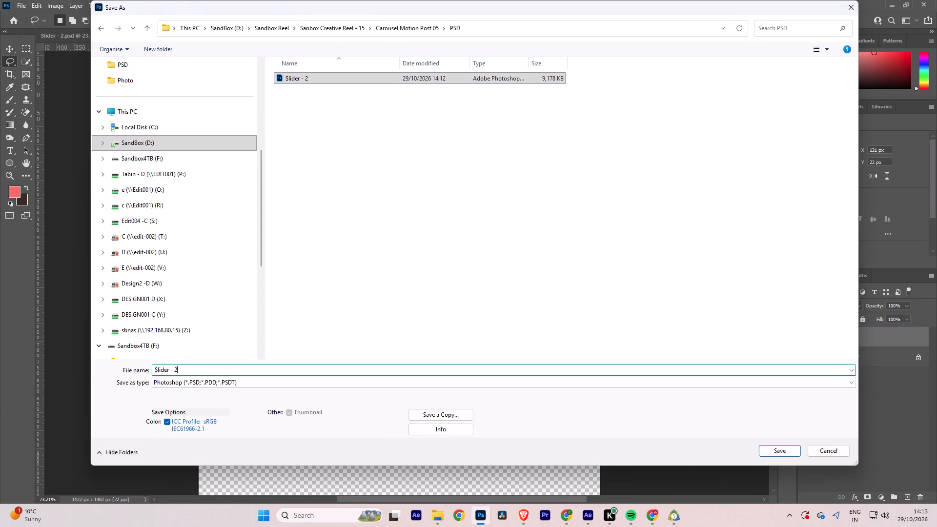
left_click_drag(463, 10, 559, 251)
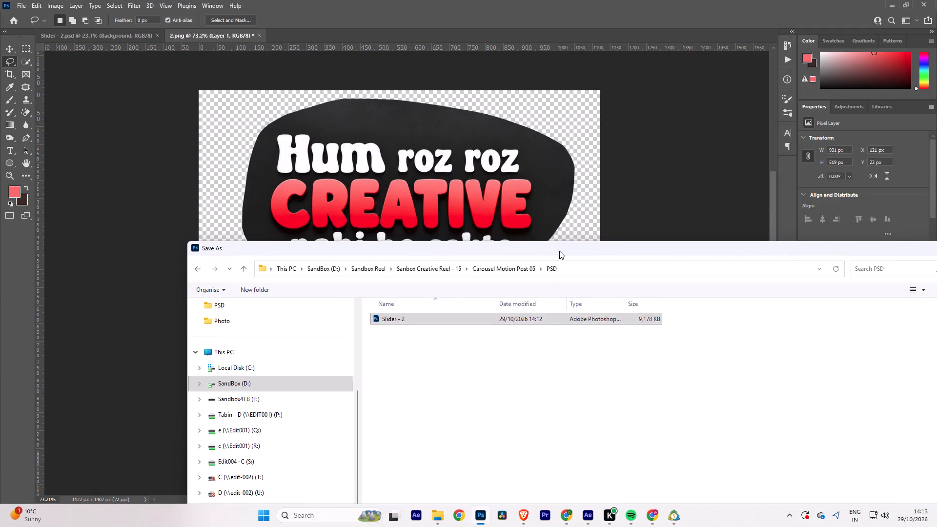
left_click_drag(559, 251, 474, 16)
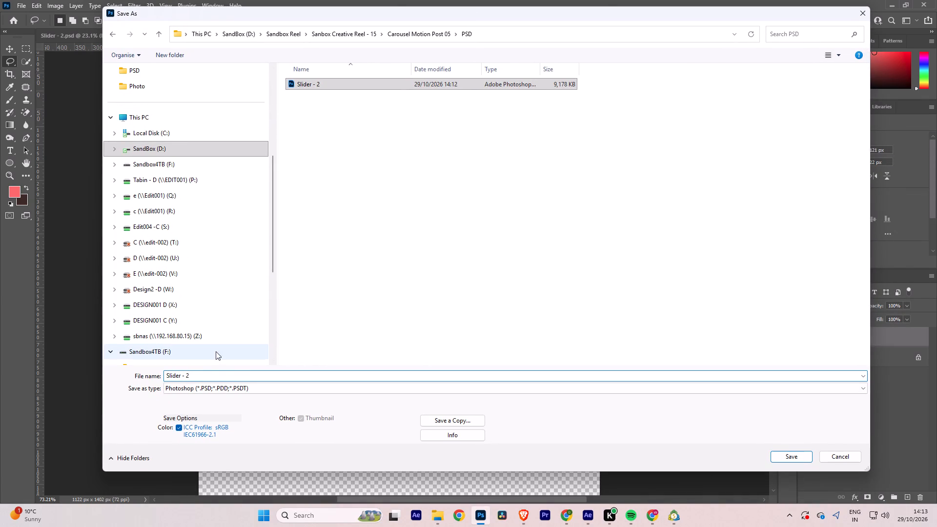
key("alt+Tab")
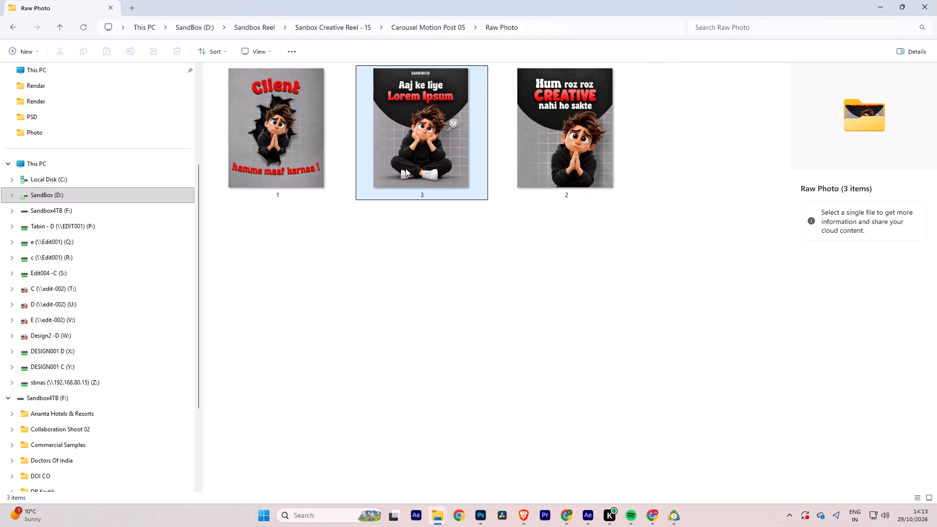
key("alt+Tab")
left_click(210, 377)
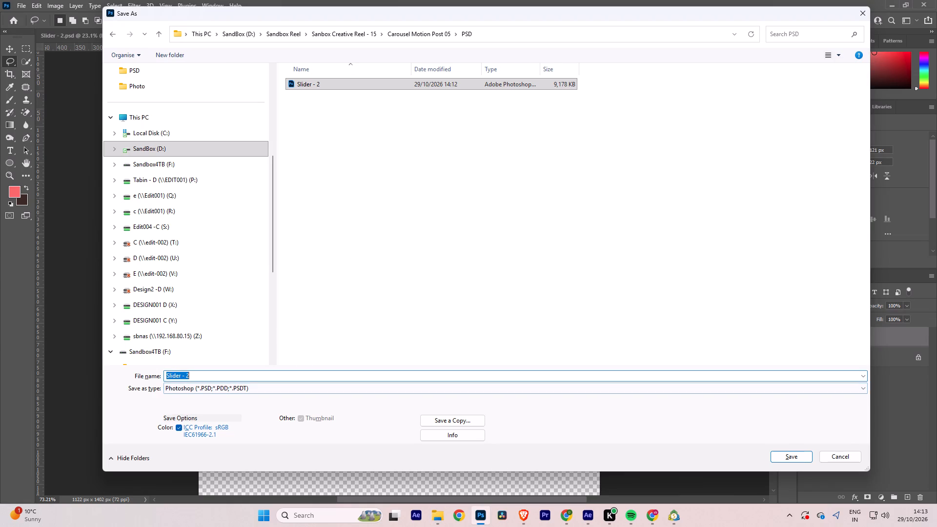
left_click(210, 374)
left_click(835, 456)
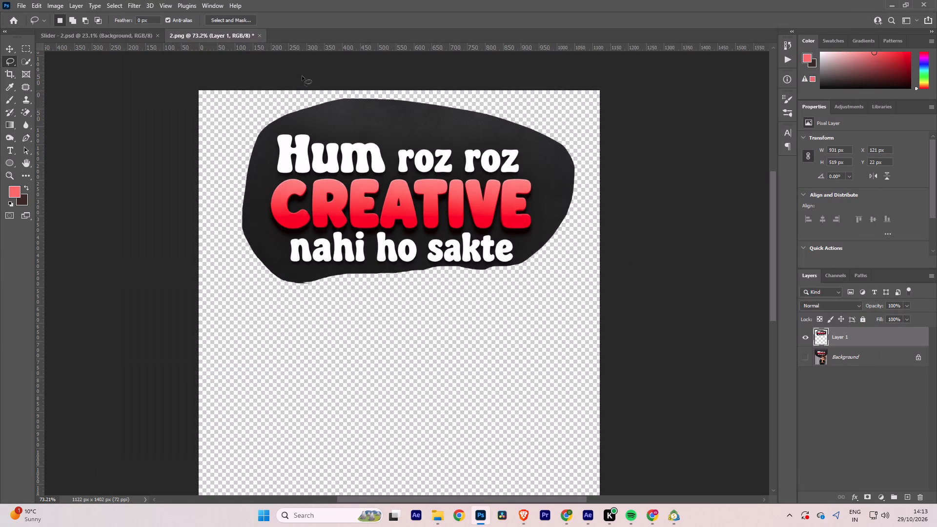
Save the layered "Aaj ke liye" poster as Slider - 3 in the PSD folder with maximum compatibility.
left_click(108, 36)
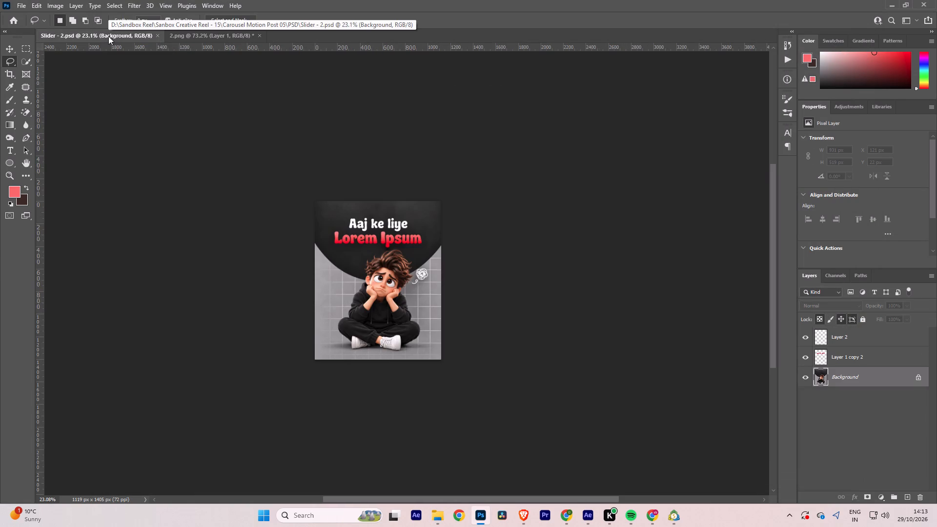
key("ctrl+shift+s")
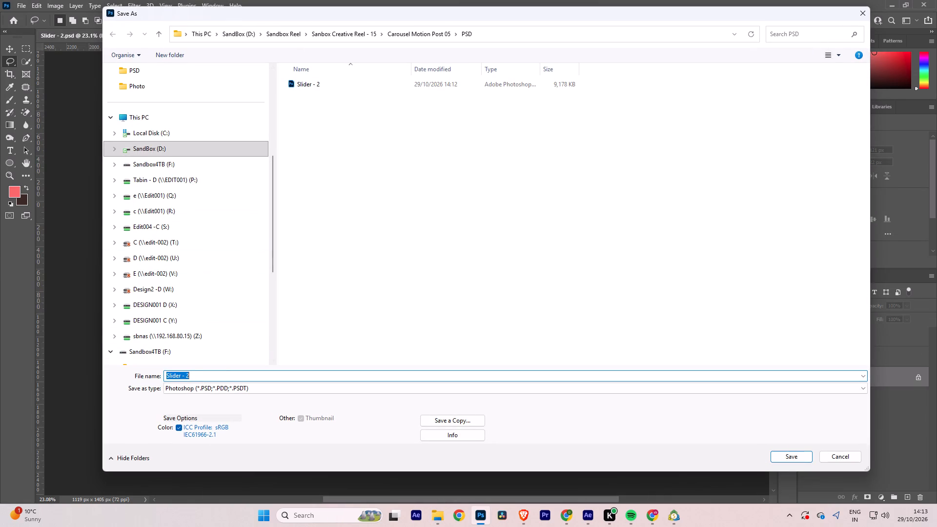
left_click(209, 378)
key("BackSpace")
key("2")
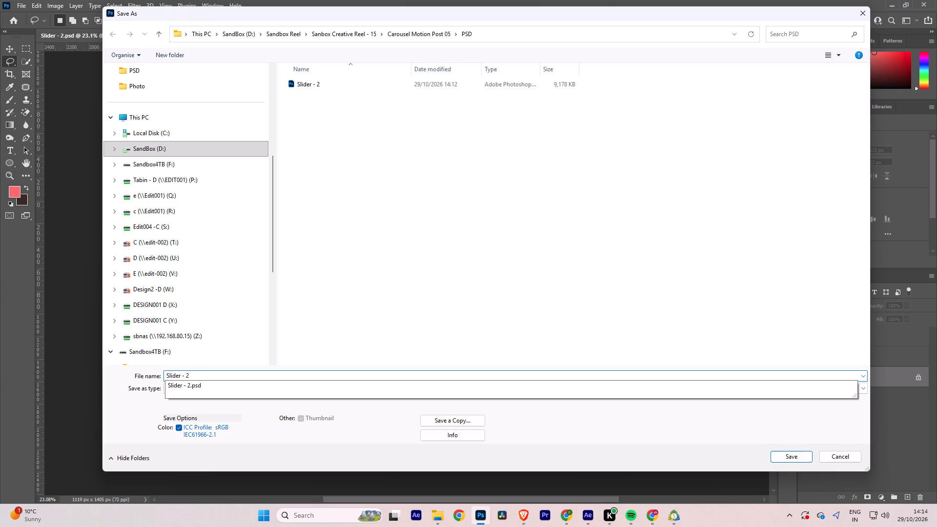
key("BackSpace")
key("3")
key("Return")
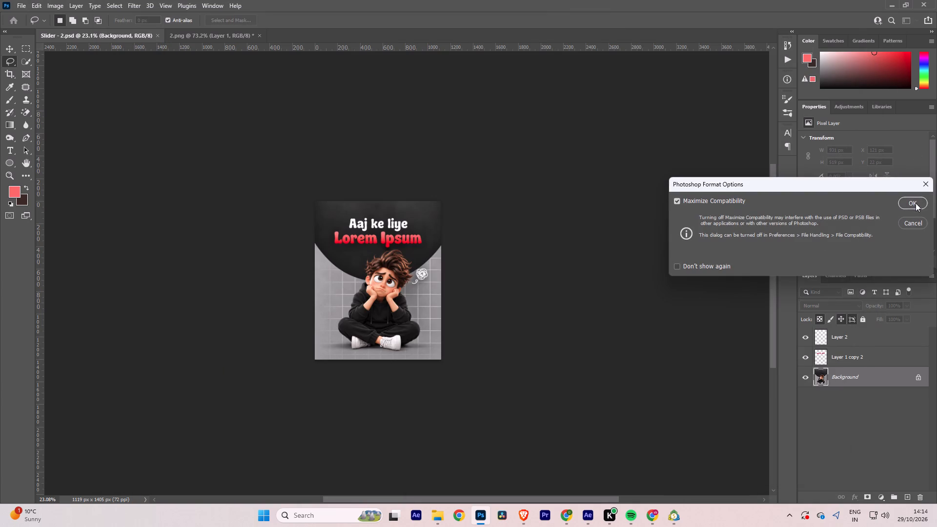
left_click(915, 203)
key("ctrl+s")
Save the "Hum roz roz CREATIVE" poster over Slider - 2.psd in the PSD folder with maximum compatibility.
left_click(185, 36)
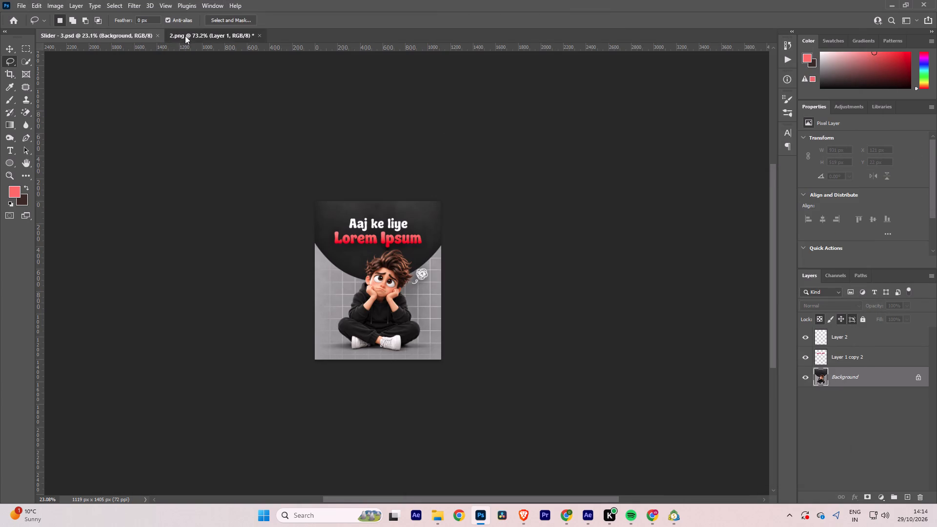
key("ctrl+s")
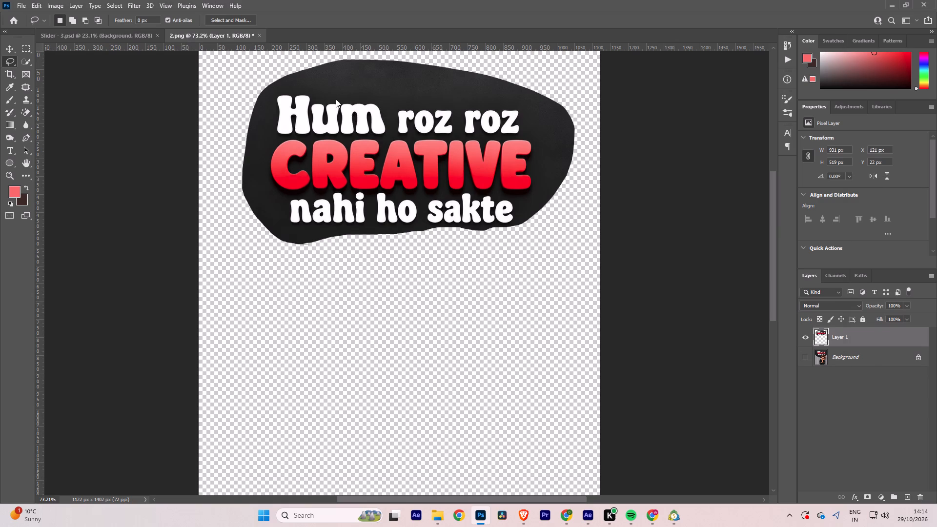
left_click(417, 34)
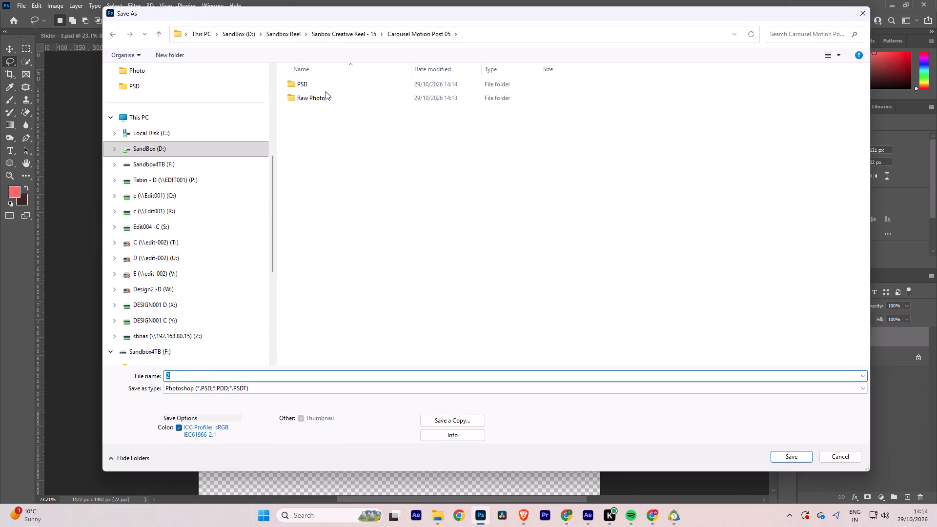
double_click(326, 91)
double_click(327, 79)
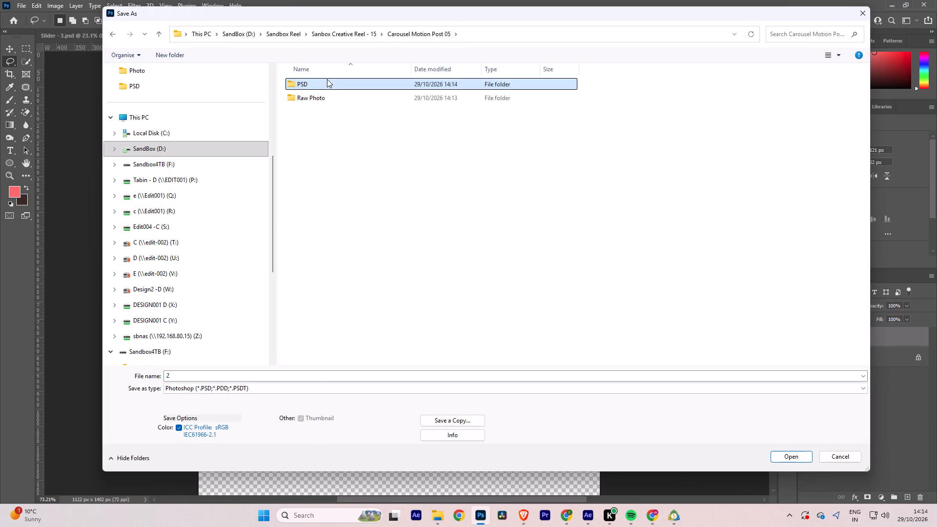
left_click(337, 86)
left_click(788, 459)
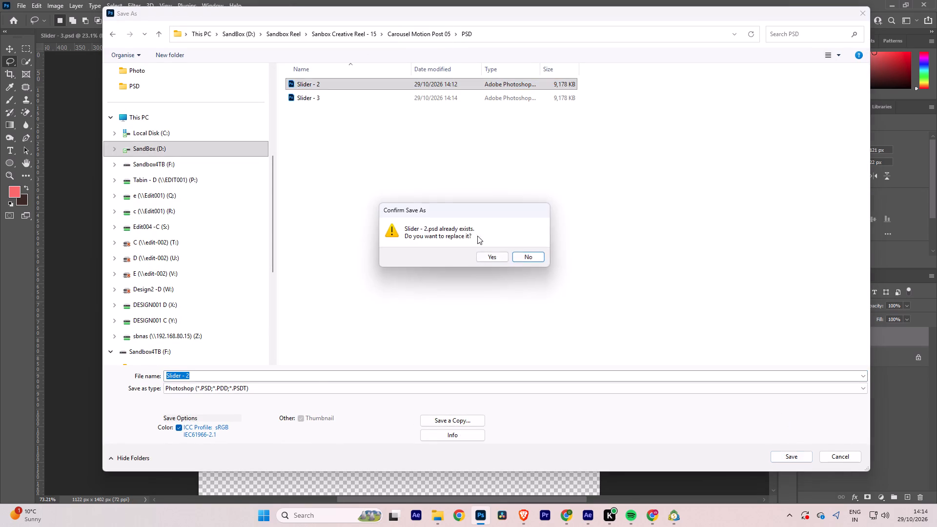
left_click(481, 255)
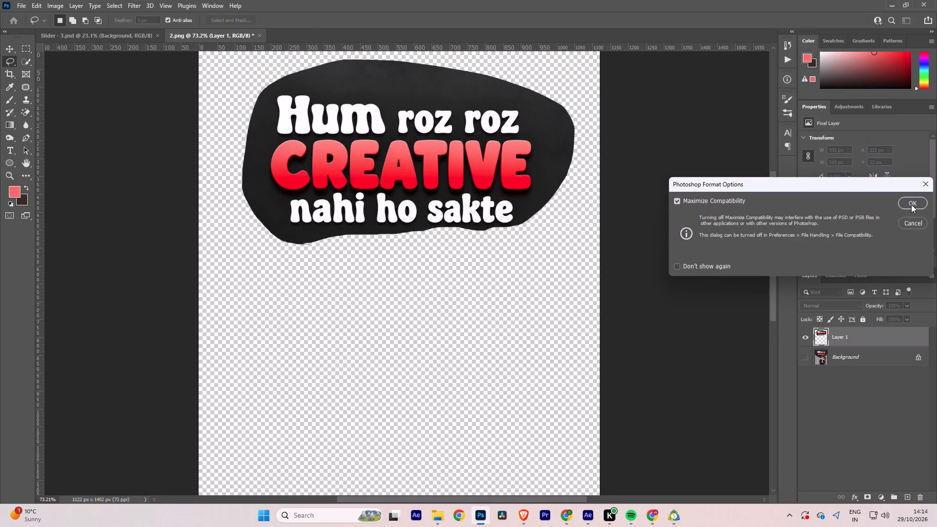
left_click(911, 204)
Select the white words "Hum roz roz" and "nahi ho sakte" with Color Range, feather the selection, copy it to a new layer, and hide that layer.
scroll(448, 197, "down", 3, "alt")
scroll(452, 193, "up", 5, "alt")
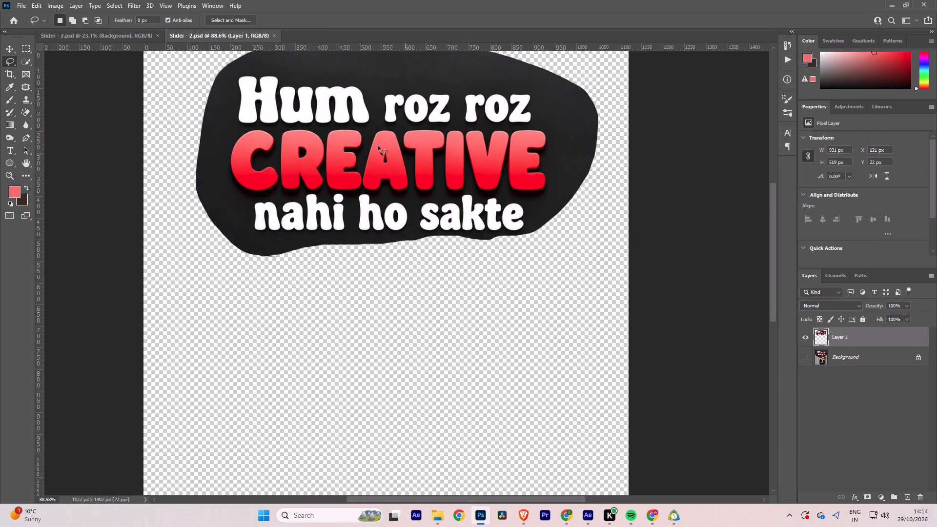
key("space")
key("space")
key("space")
key("space")
key("space")
left_click_drag(357, 143, 343, 219)
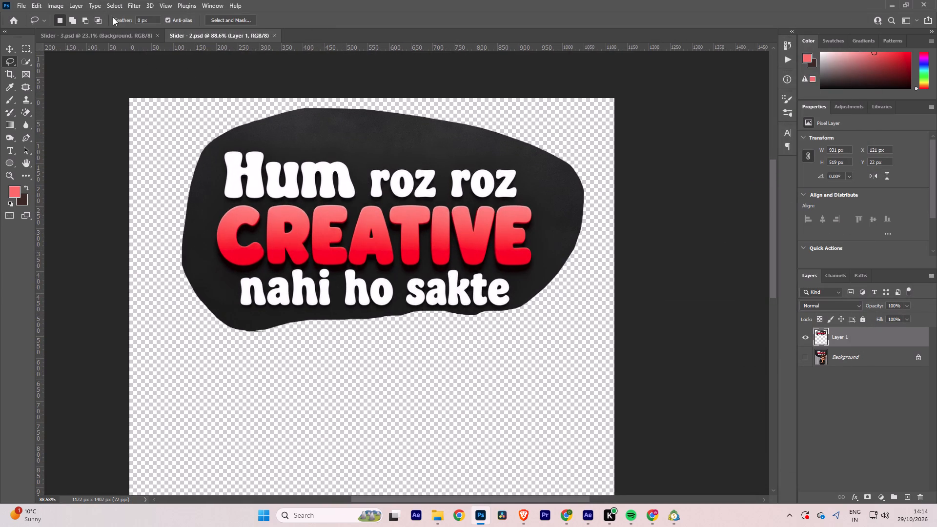
left_click(118, 4)
left_click(150, 101)
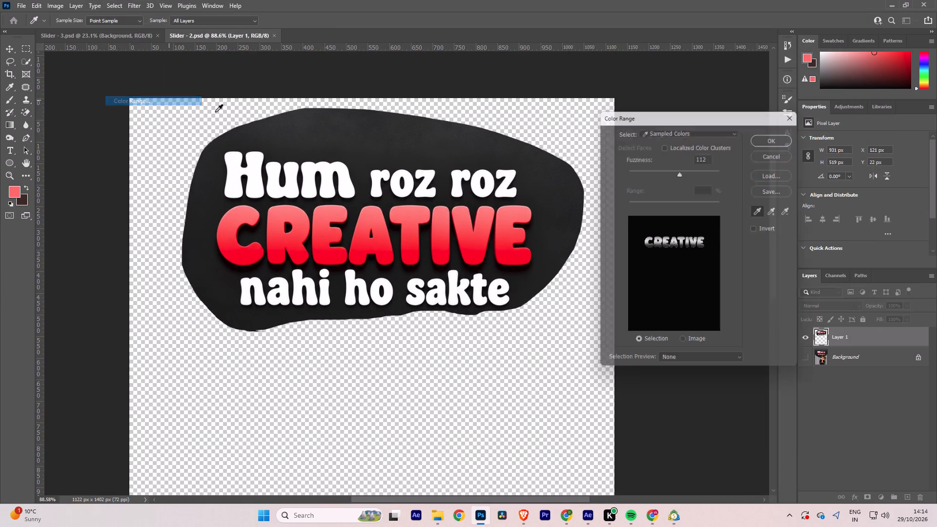
left_click(458, 189)
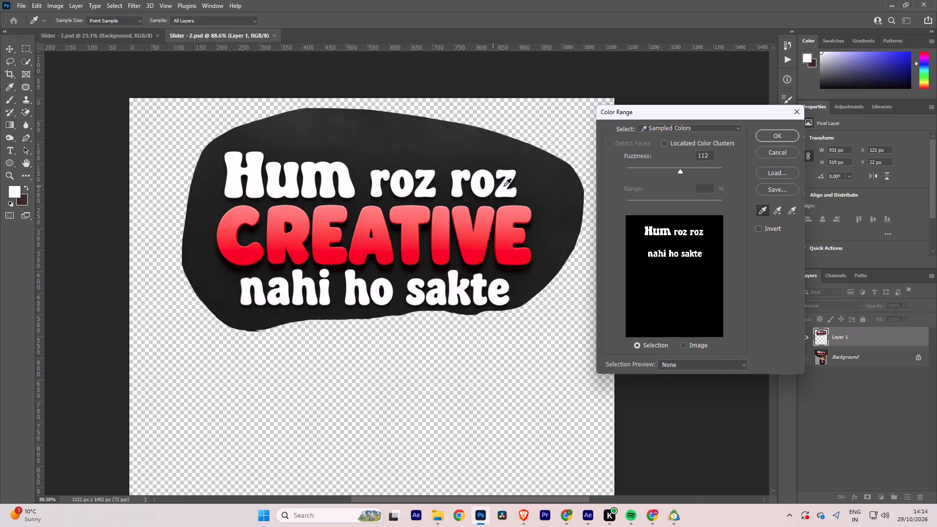
left_click(777, 138)
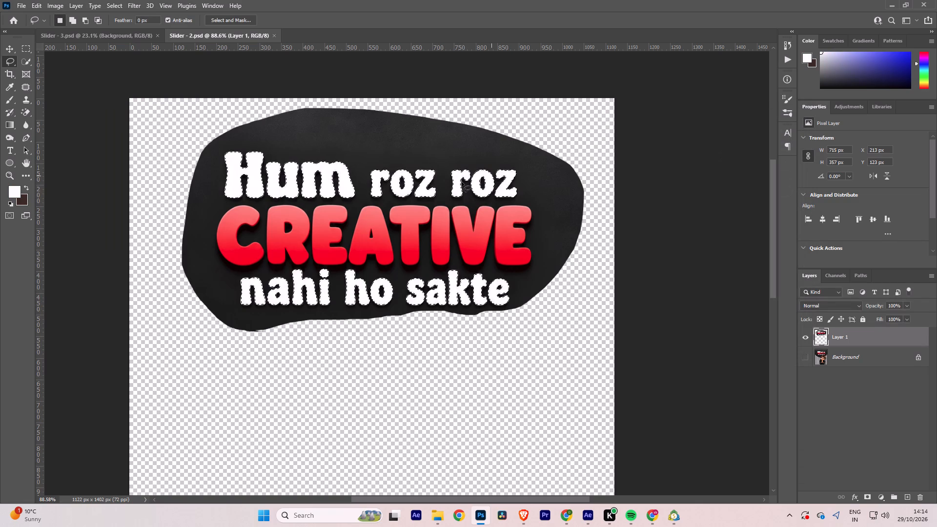
key("w")
right_click(409, 190)
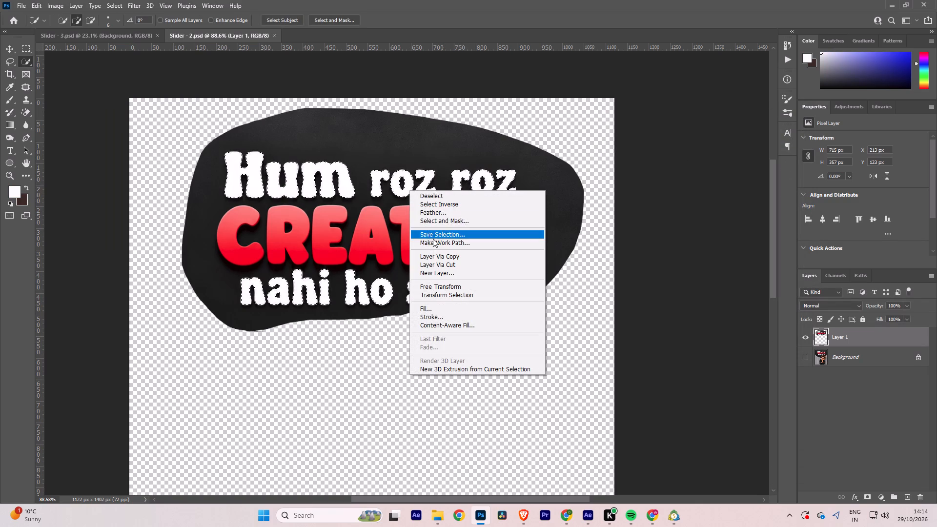
left_click(437, 216)
left_click(513, 161)
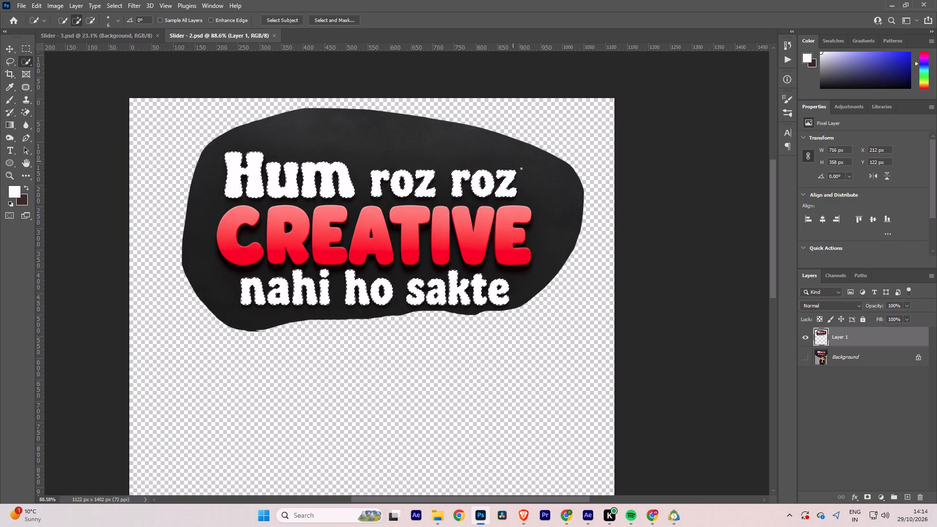
key("ctrl+j")
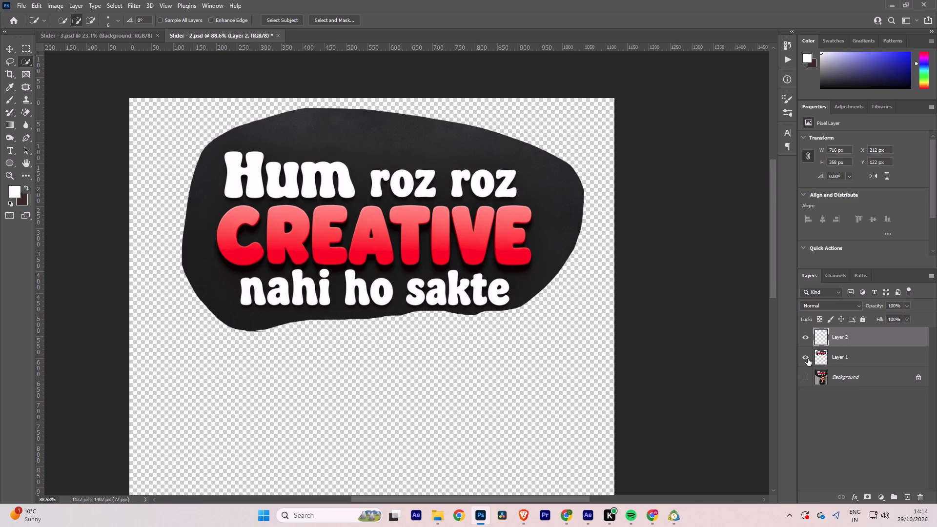
left_click(808, 359)
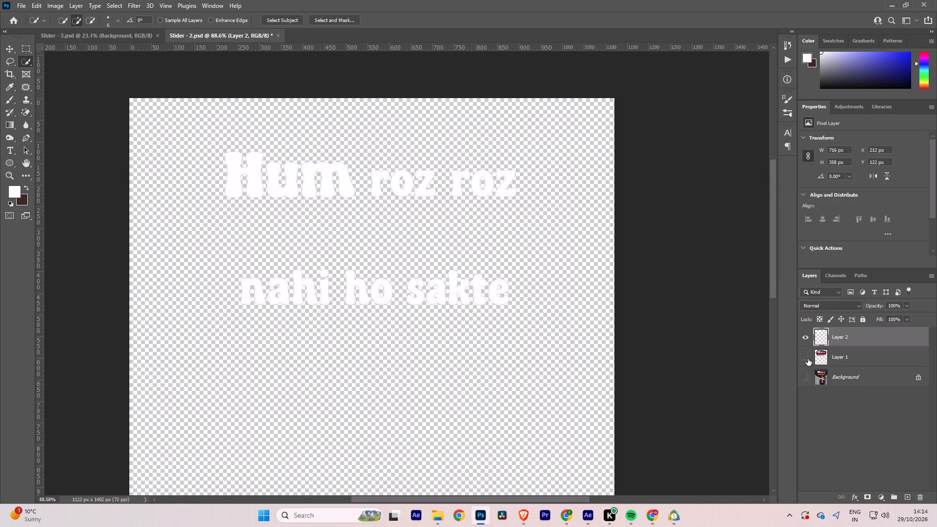
left_click(808, 359)
left_click(804, 335)
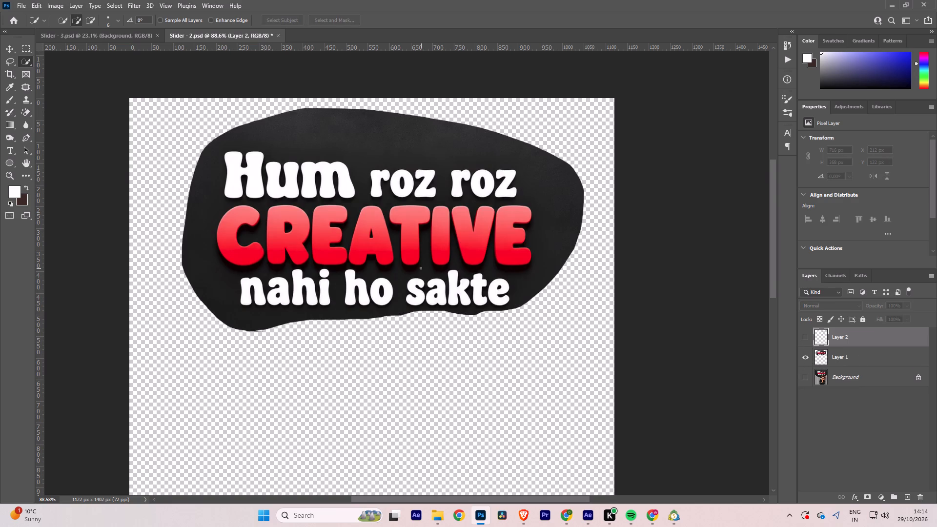
Delete the "Hum roz roz" line and the leftover dark area above it from Layer 1 using rectangular marquee selections, then deselect.
left_click(28, 46)
left_click_drag(178, 124, 580, 189)
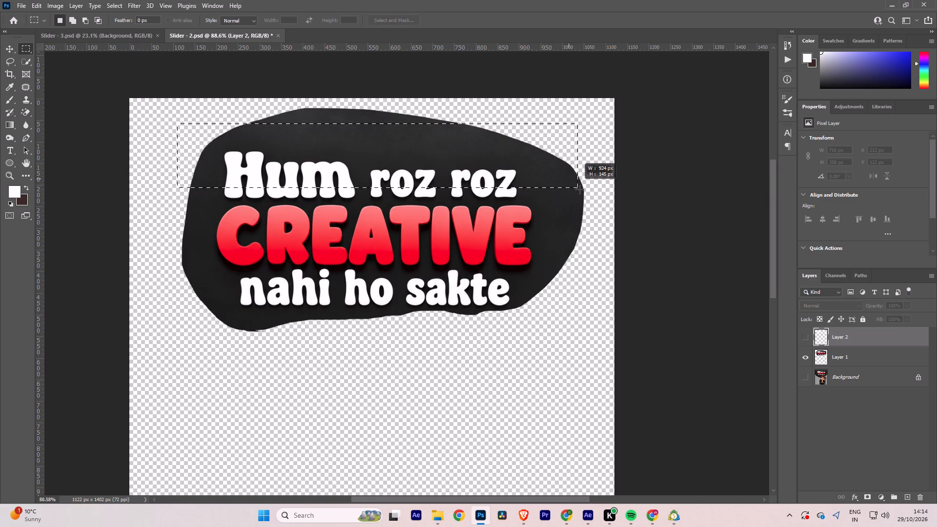
left_click_drag(580, 189, 581, 201)
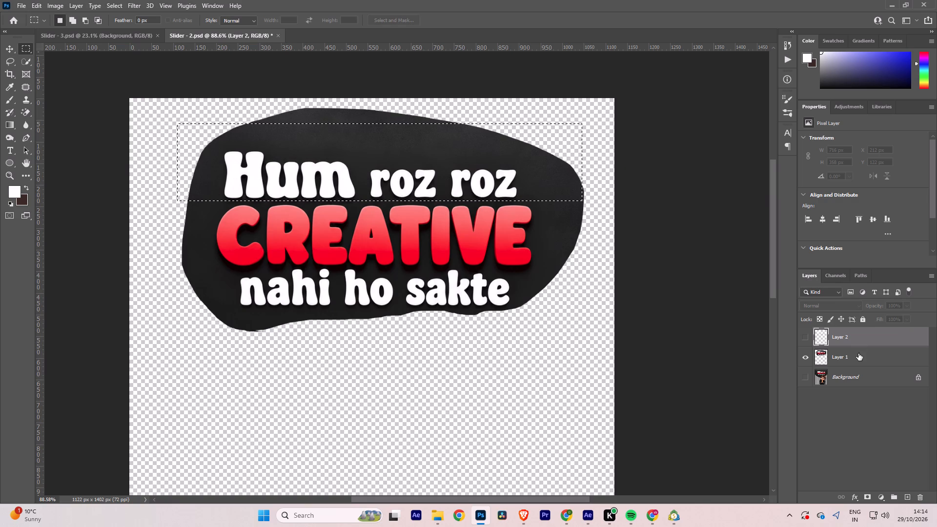
left_click(858, 353)
key("Delete")
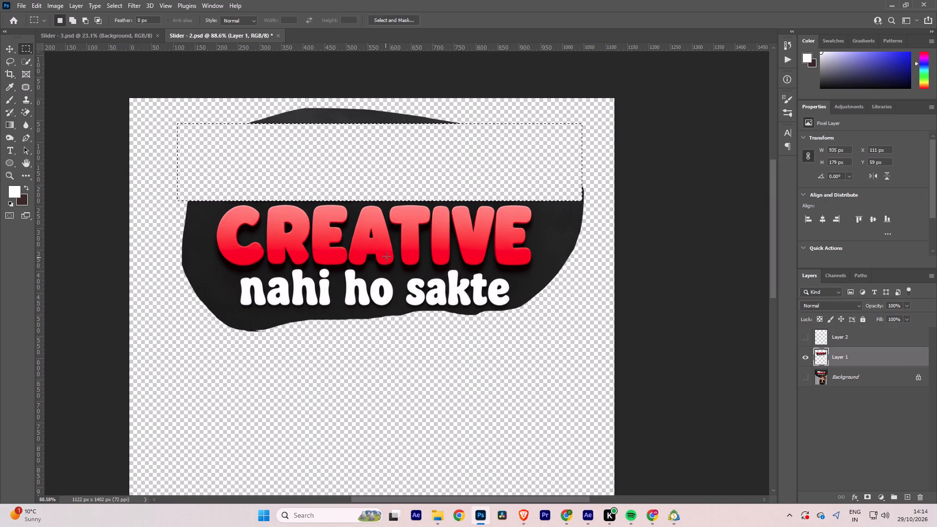
key("ctrl+d")
left_click_drag(186, 89, 271, 87)
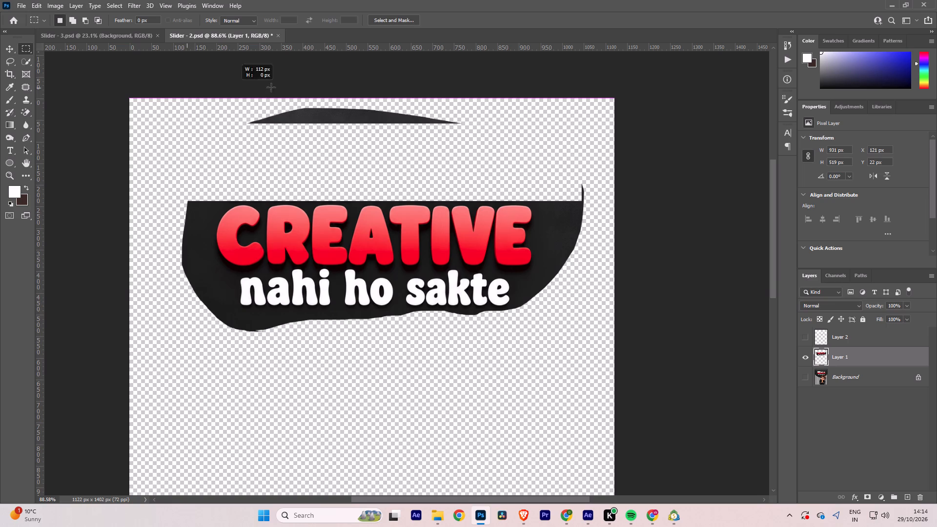
left_click_drag(271, 87, 592, 161)
key("Delete")
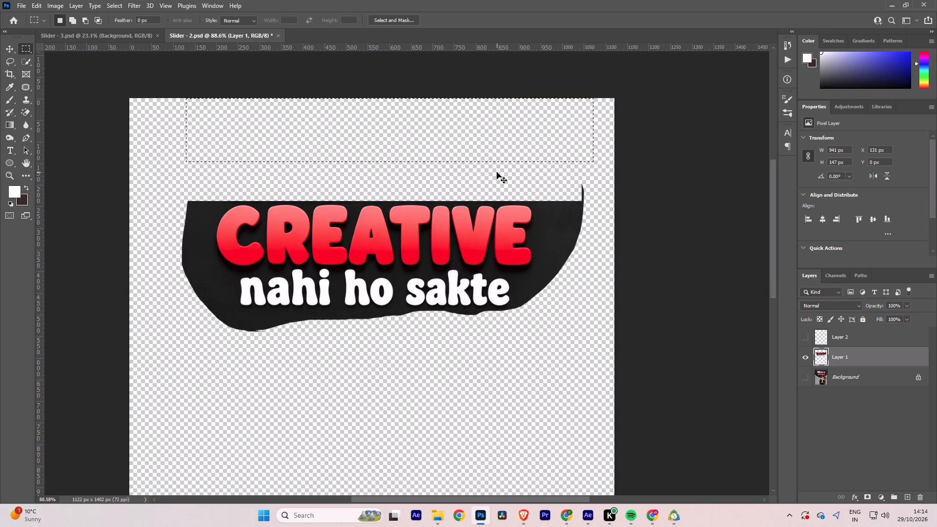
key("ctrl+d")
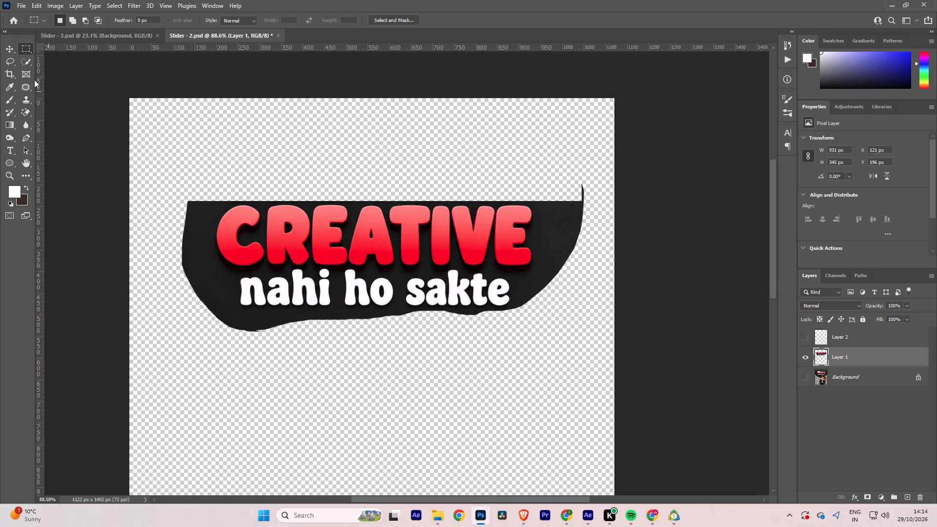
Lasso around the "nahi ho sakte" line beneath CREATIVE, delete it from Layer 1, and deselect.
left_click(11, 61)
left_click_drag(162, 314, 274, 268)
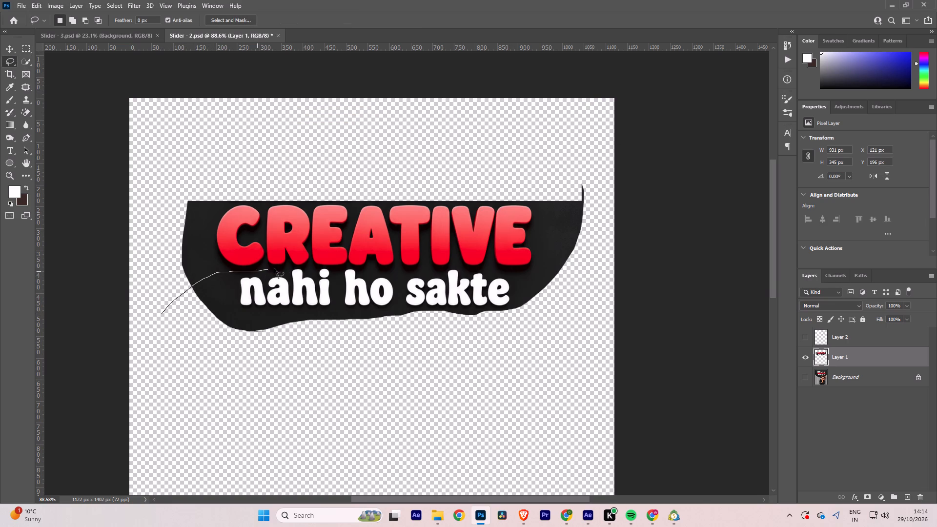
left_click_drag(274, 268, 389, 268)
left_click_drag(389, 268, 355, 373)
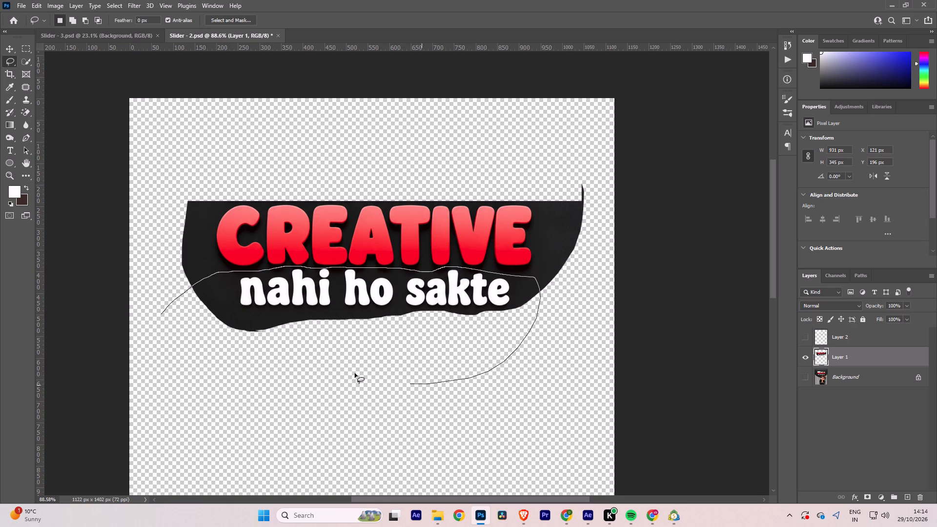
left_click_drag(355, 373, 196, 283)
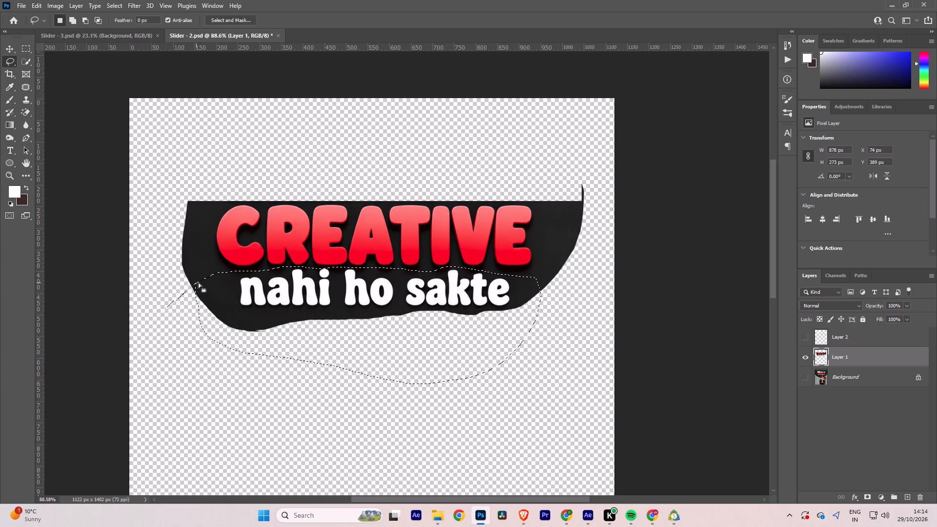
key("Delete")
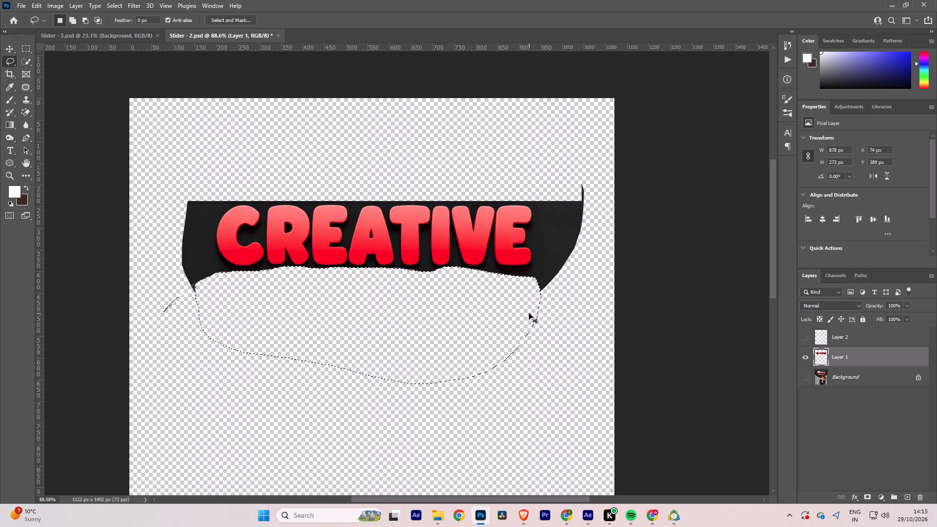
key("ctrl+d")
Erase the dark backing around CREATIVE with the Magic Eraser, including inside the R and A and in the V's notch.
left_click(28, 113)
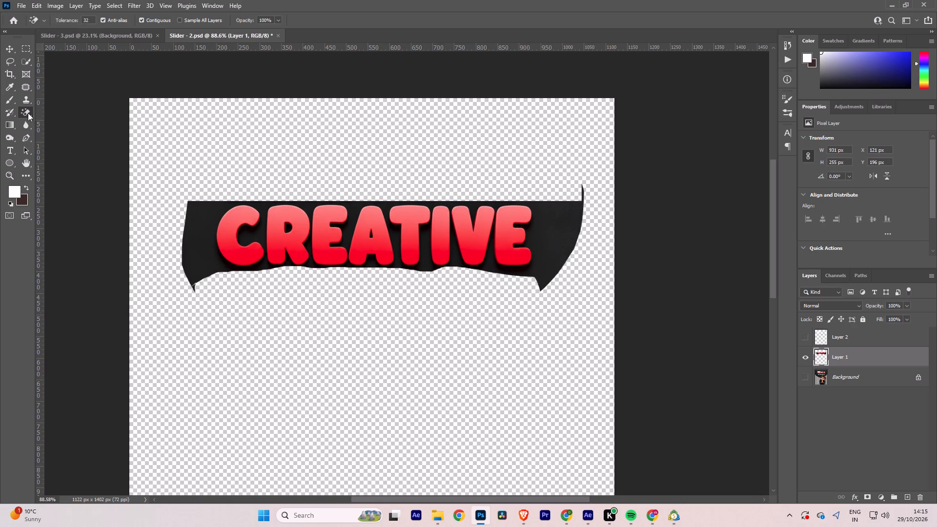
left_click(204, 256)
scroll(254, 231, "up", 11, "alt")
left_click(316, 232)
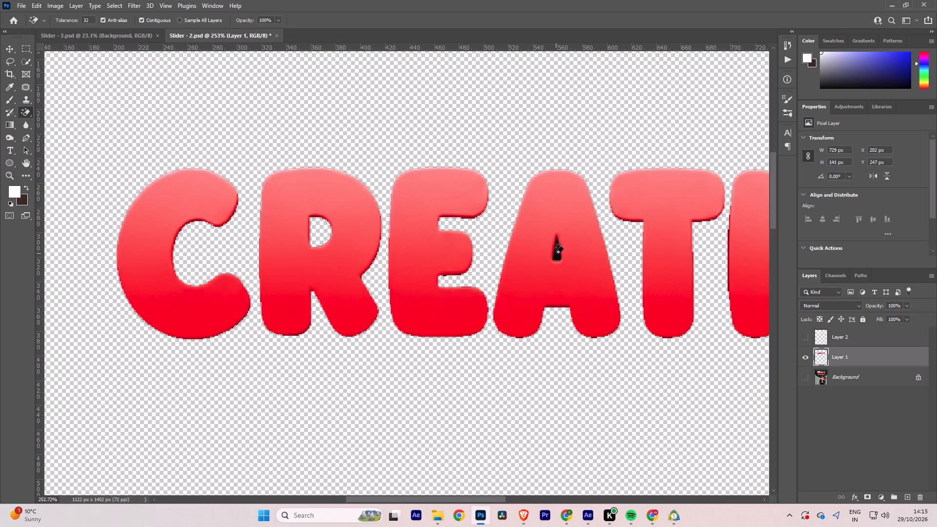
left_click(556, 254)
scroll(416, 257, "down", 11, "alt")
scroll(555, 262, "up", 17, "alt")
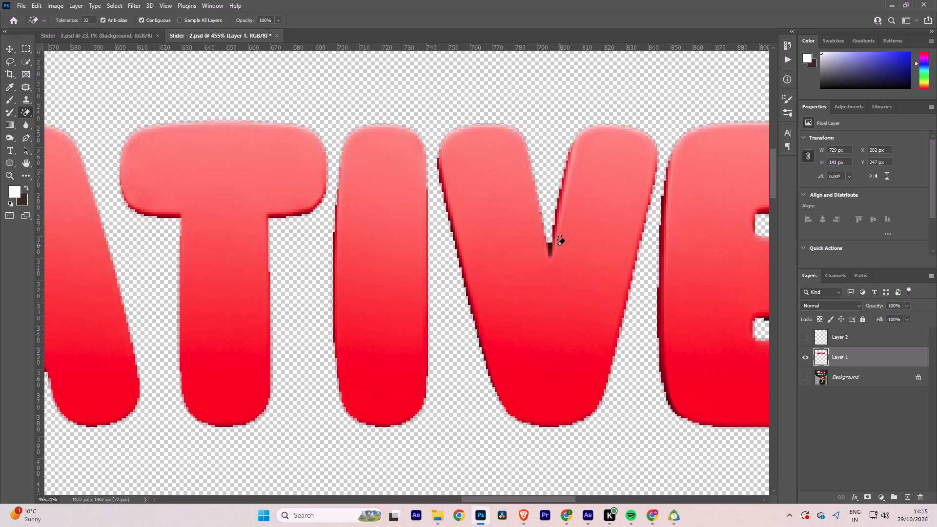
left_click(550, 247)
Erase the dark fringe pixels along the edges of the V and I in CREATIVE with the Magic Eraser.
left_click(657, 301)
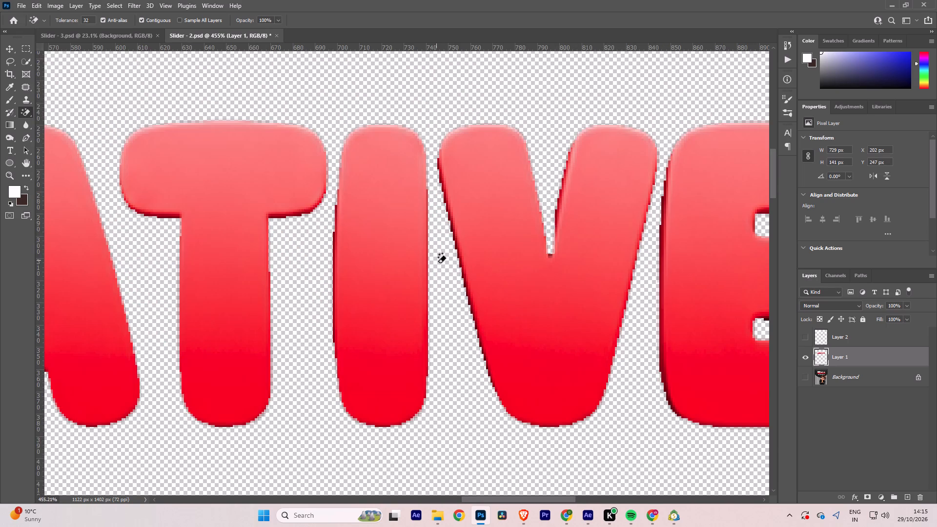
left_click(457, 256)
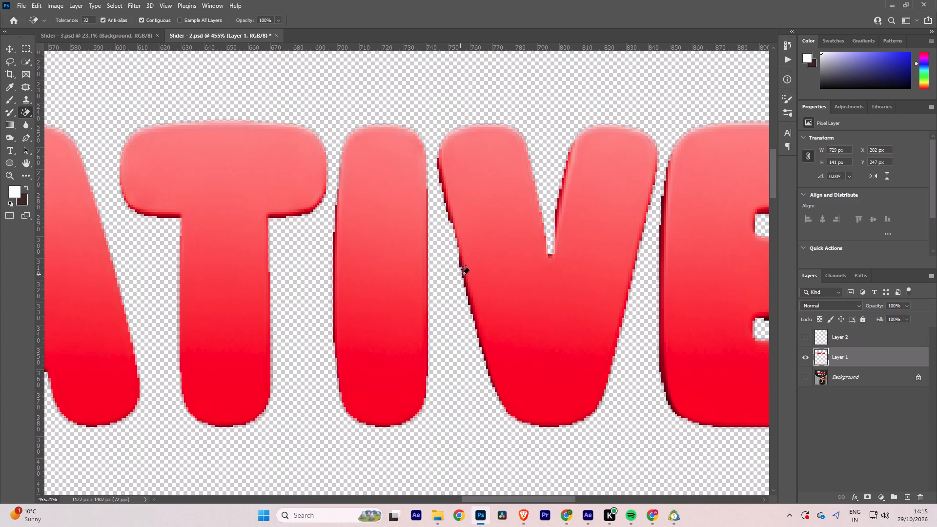
left_click(462, 275)
left_click(464, 294)
left_click(469, 304)
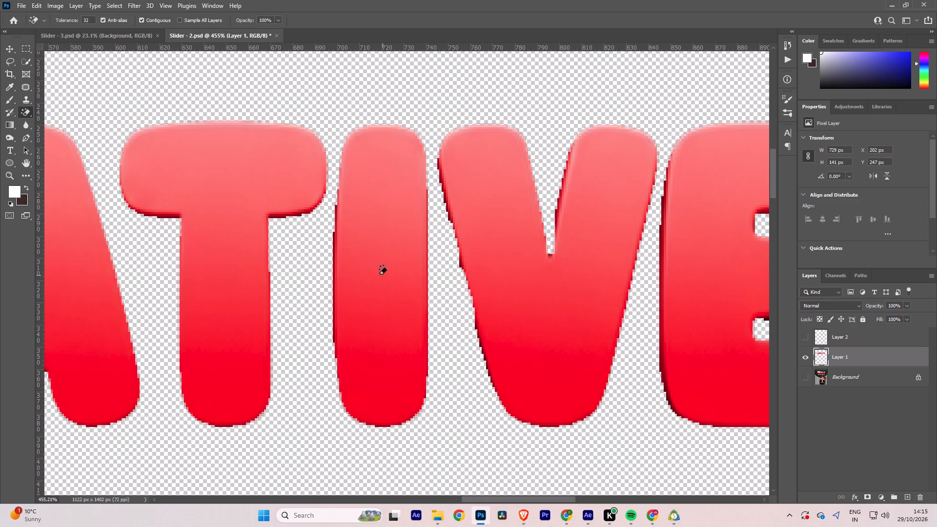
left_click(332, 243)
scroll(368, 273, "down", 10, "alt")
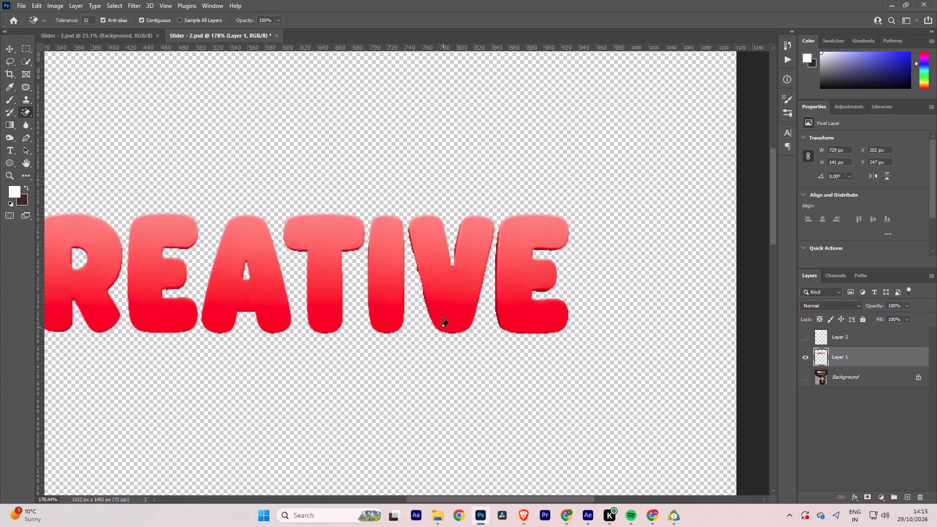
scroll(406, 252, "up", 12, "alt")
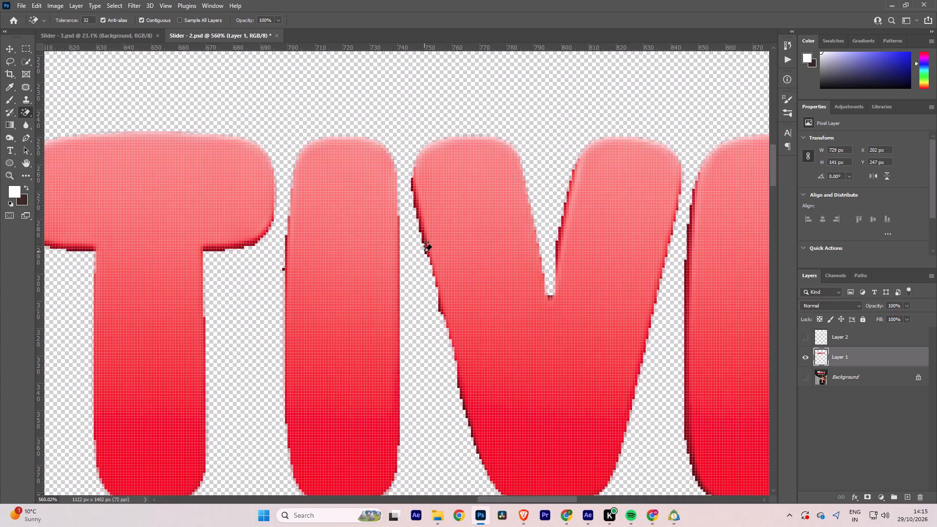
left_click(424, 251)
left_click(417, 215)
left_click(411, 190)
left_click(410, 183)
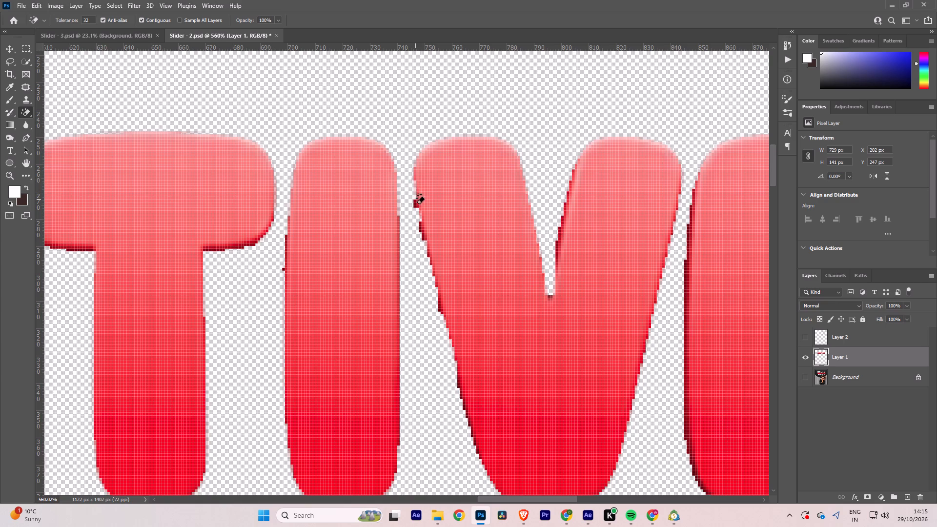
left_click(415, 207)
scroll(445, 273, "down", 15, "alt")
scroll(409, 273, "up", 11, "alt")
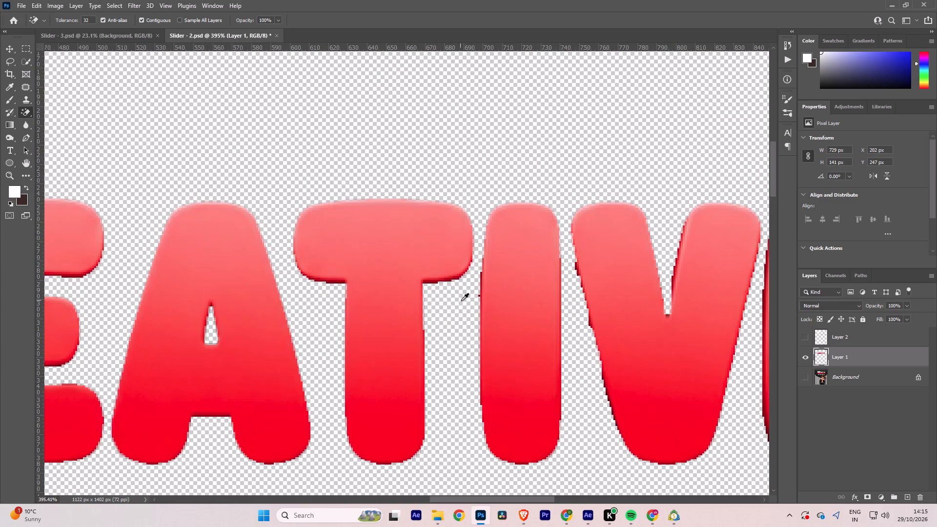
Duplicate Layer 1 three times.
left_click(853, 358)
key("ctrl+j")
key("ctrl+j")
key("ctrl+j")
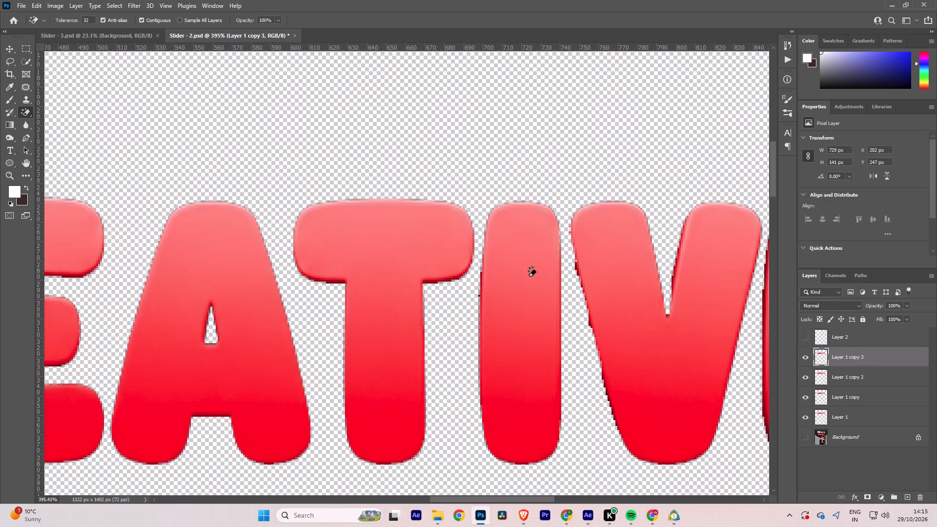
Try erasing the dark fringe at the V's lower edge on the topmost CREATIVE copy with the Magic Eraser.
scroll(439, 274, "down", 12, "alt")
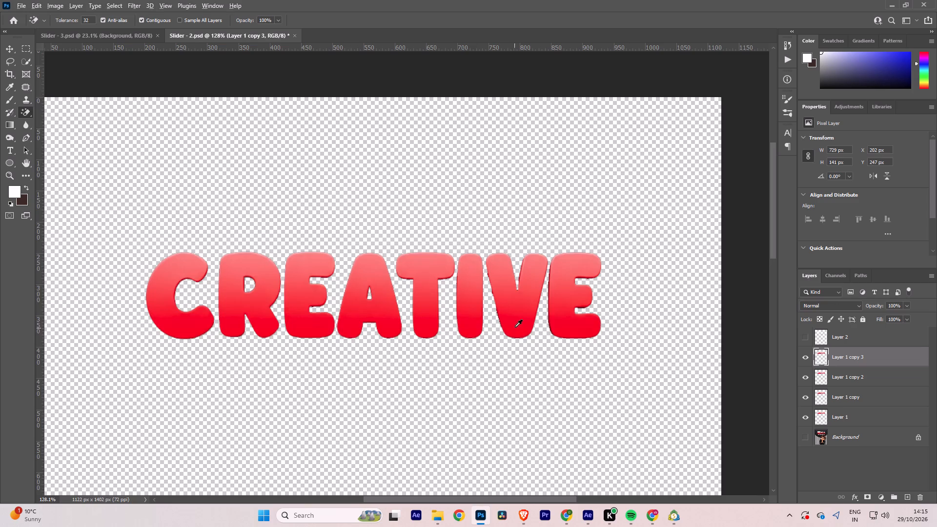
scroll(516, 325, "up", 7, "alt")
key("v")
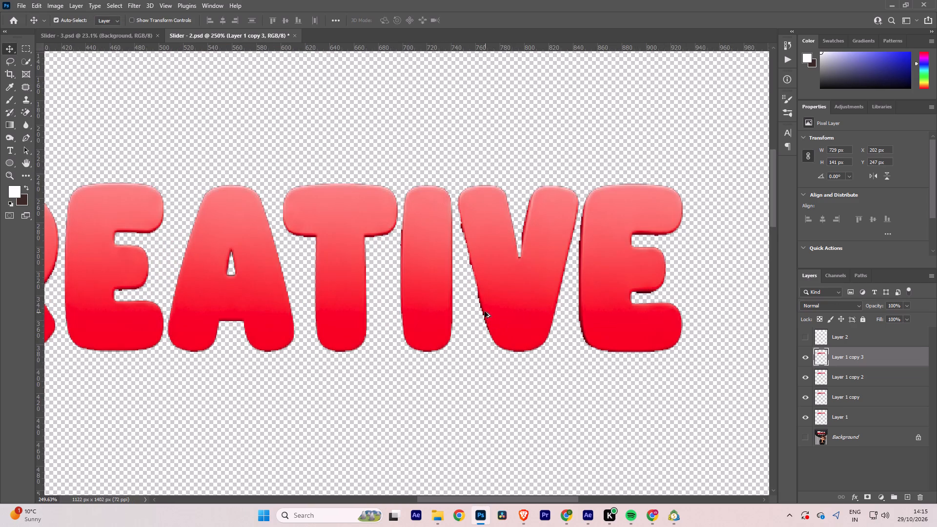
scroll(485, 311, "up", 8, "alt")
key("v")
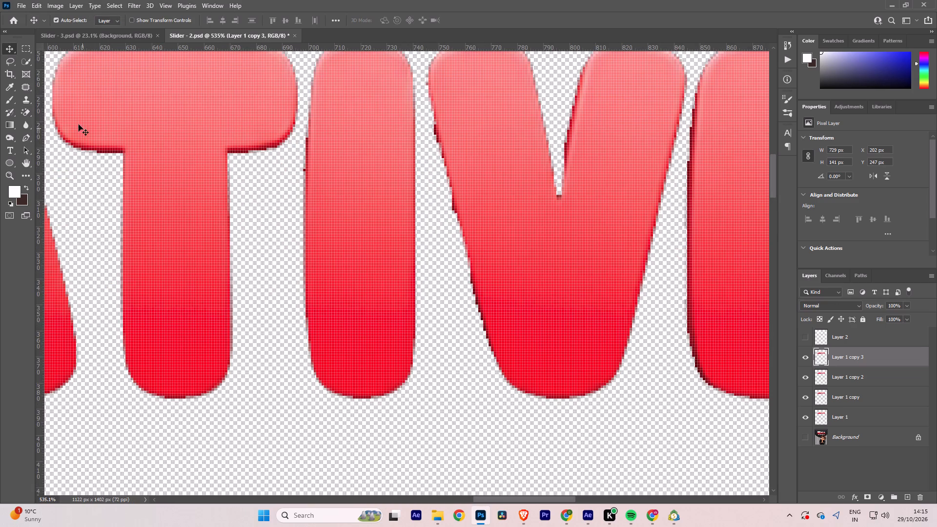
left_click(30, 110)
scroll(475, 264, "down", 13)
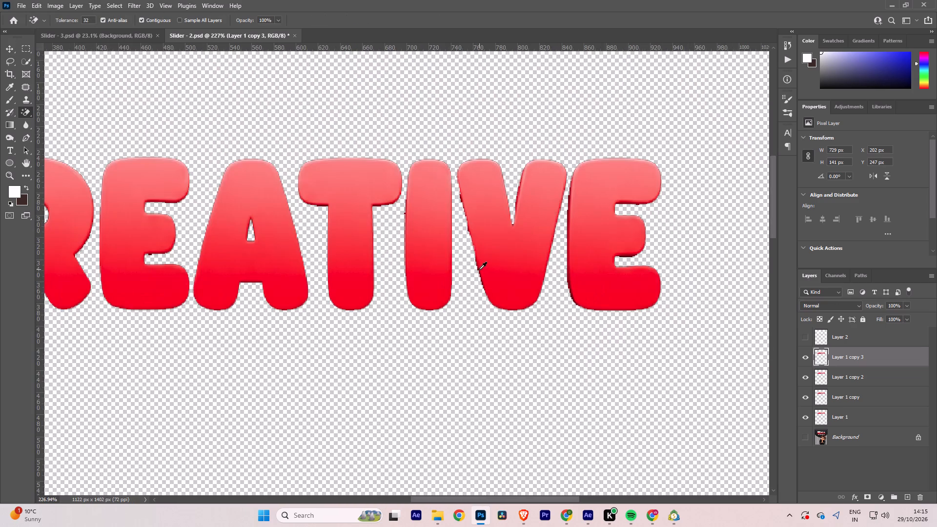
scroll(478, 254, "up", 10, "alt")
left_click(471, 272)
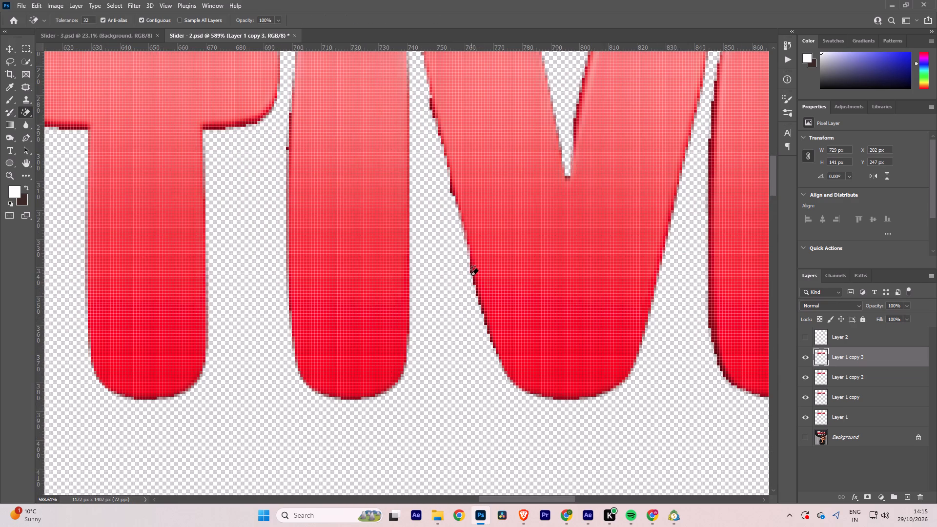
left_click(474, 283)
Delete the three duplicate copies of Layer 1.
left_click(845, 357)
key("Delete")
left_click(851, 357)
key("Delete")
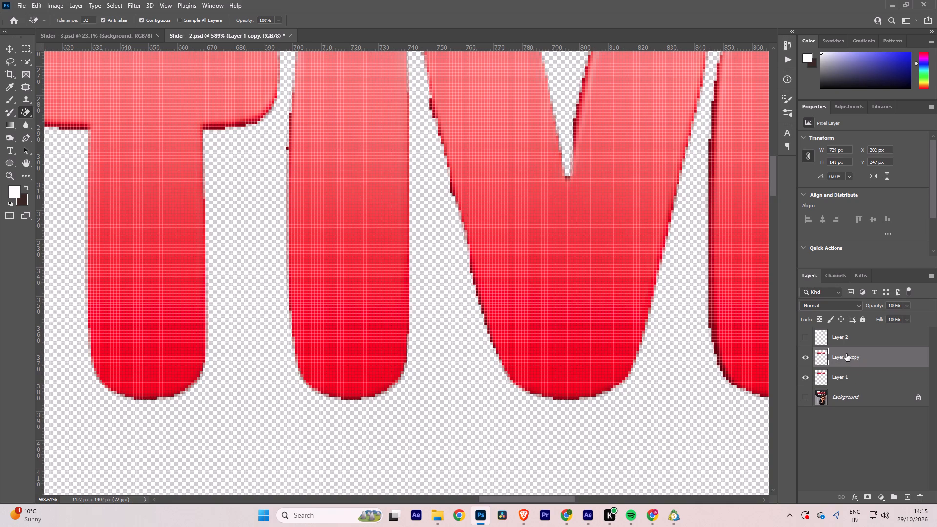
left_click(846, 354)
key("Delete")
Erase more dark fringe pixels along the V's outer edge on Layer 1 with the Magic Eraser.
left_click(846, 355)
left_click(431, 111)
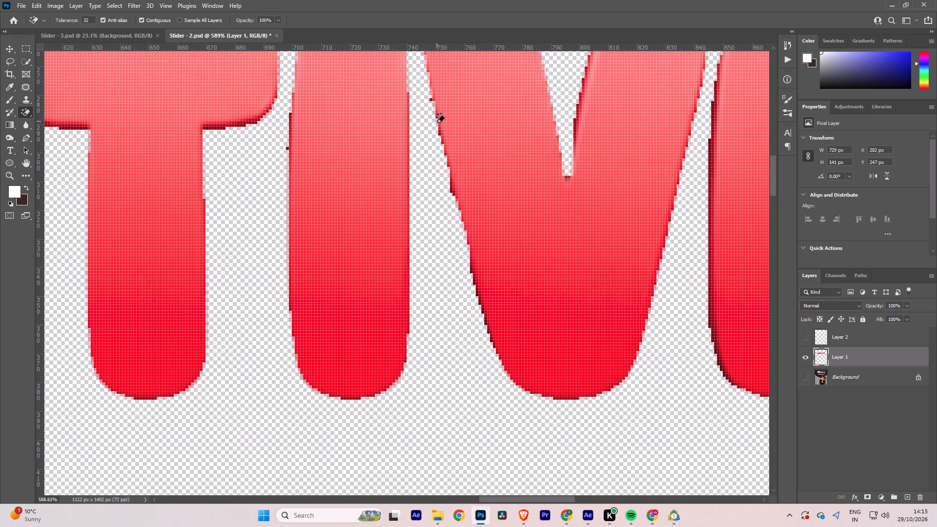
left_click(452, 192)
left_click(470, 274)
scroll(505, 305, "down", 7, "alt")
scroll(524, 305, "up", 1, "alt")
scroll(524, 306, "down", 9, "alt")
scroll(581, 268, "up", 11, "alt")
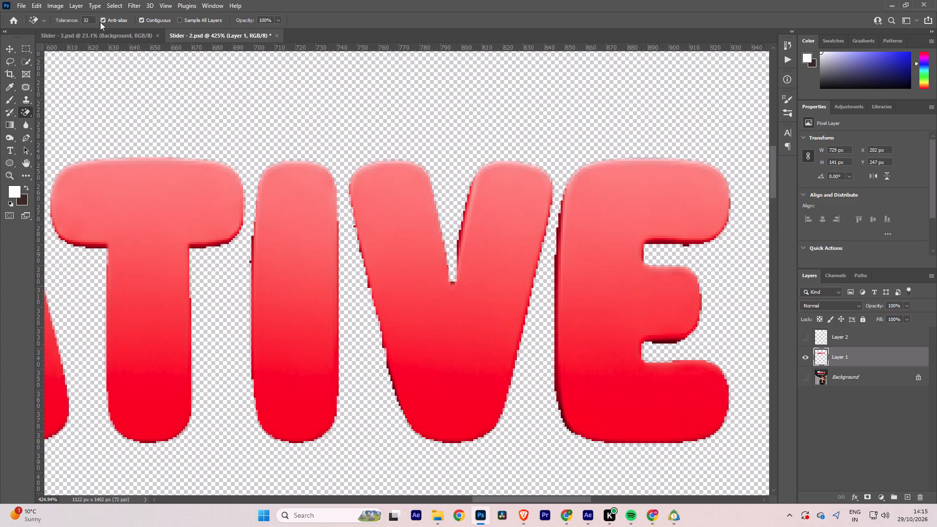
Select the dark red fringe around the CREATIVE letters on Layer 1 using Color Range, delete those pixels and deselect.
left_click(111, 4)
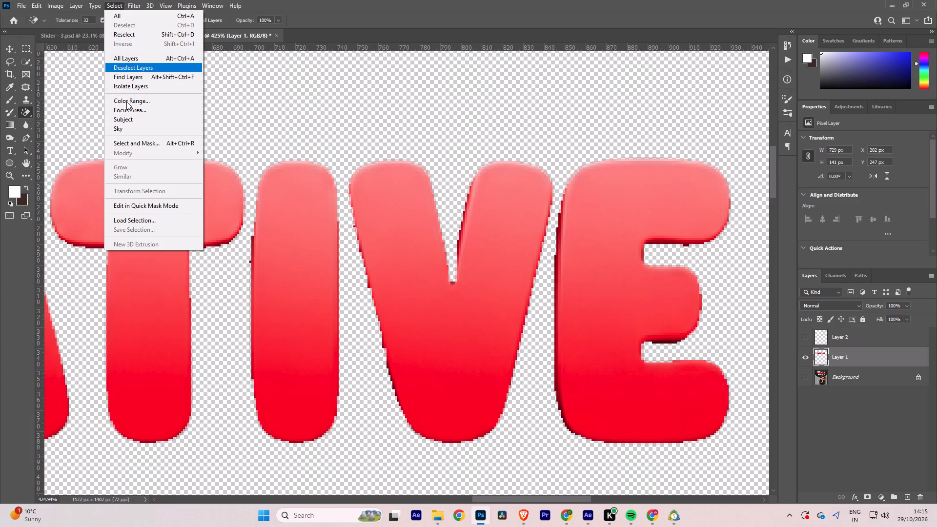
left_click(132, 101)
left_click_drag(679, 115, 805, 146)
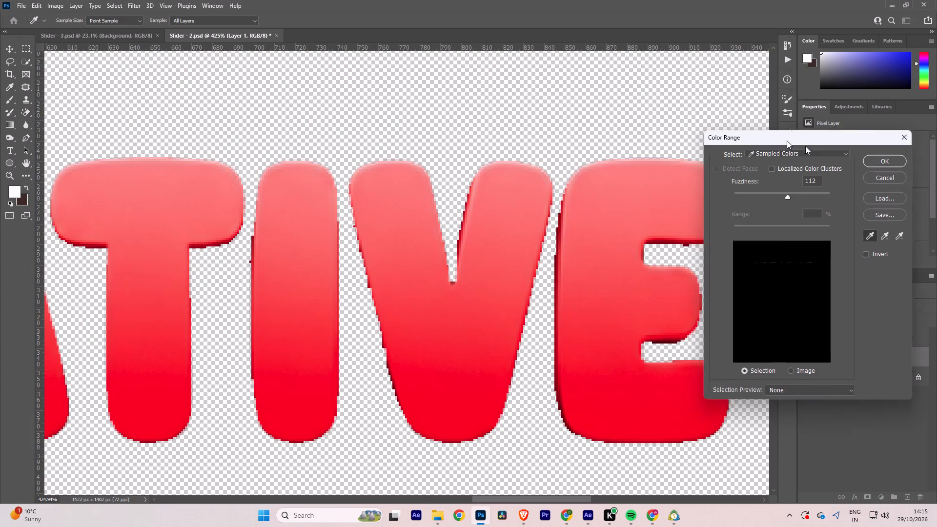
left_click_drag(805, 146, 837, 154)
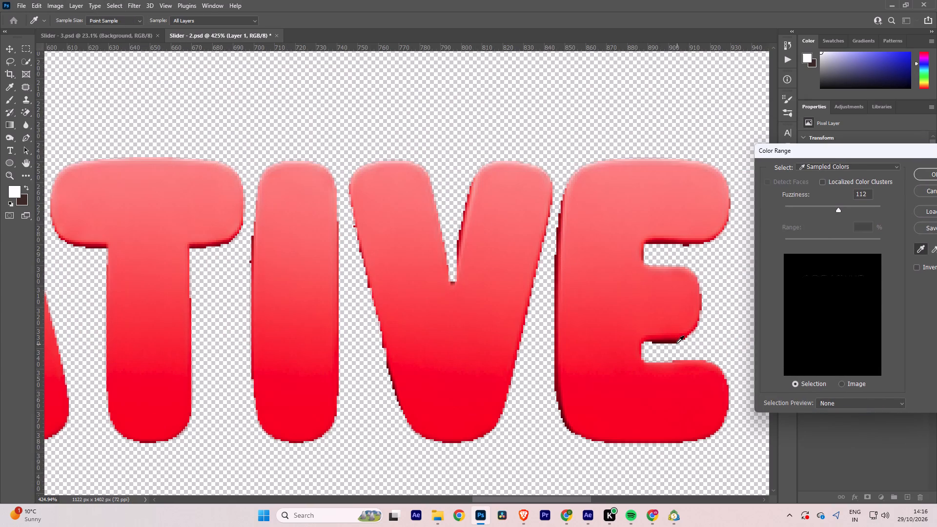
left_click(672, 342)
left_click_drag(843, 153, 763, 159)
left_click(857, 179)
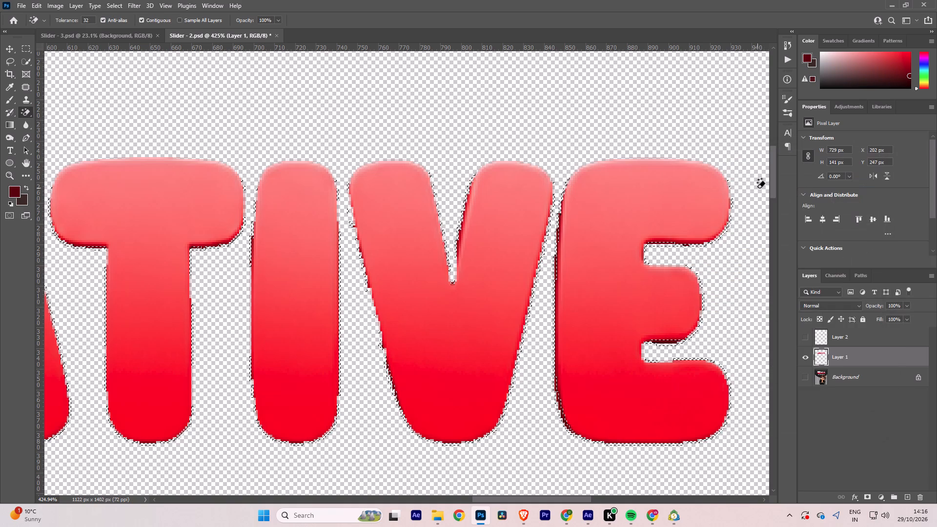
key("Delete")
key("ctrl+d")
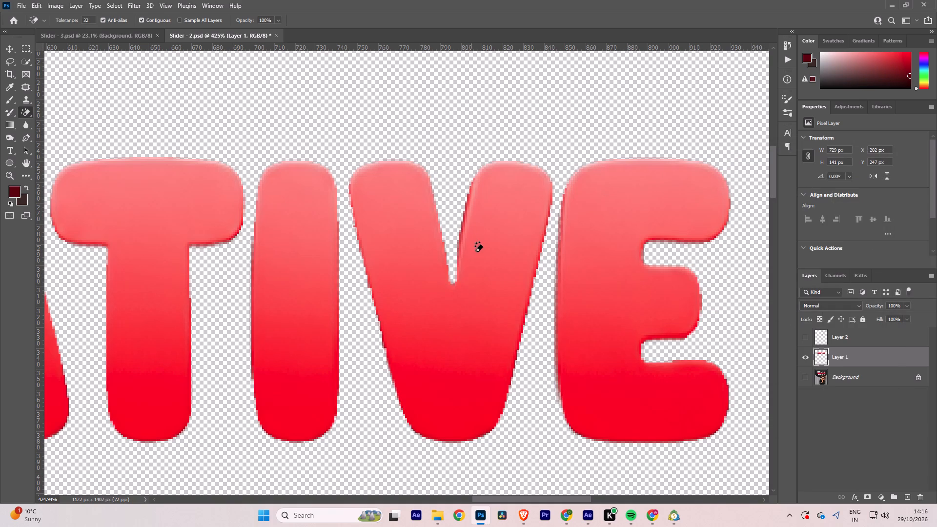
Save the Slider - 2 document with the cleaned CREATIVE word.
scroll(476, 261, "down", 14, "alt")
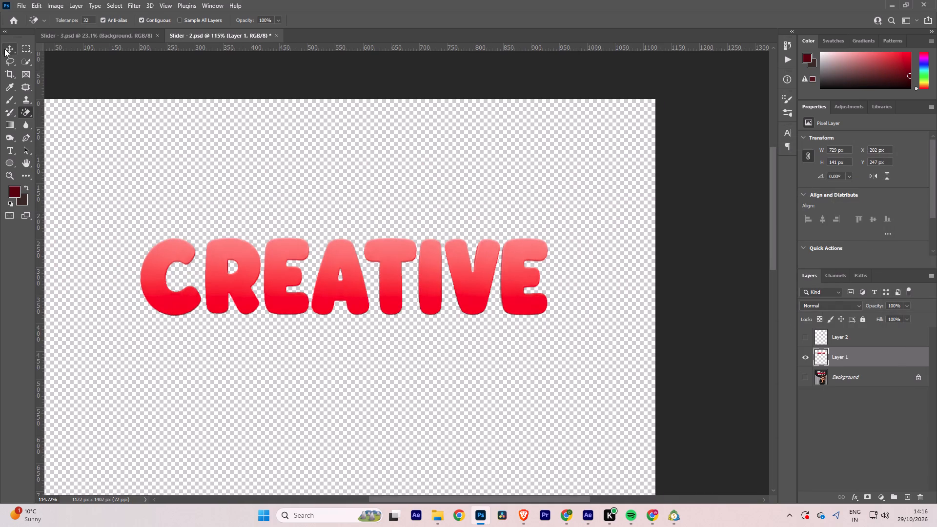
left_click(4, 48)
key("ctrl+s")
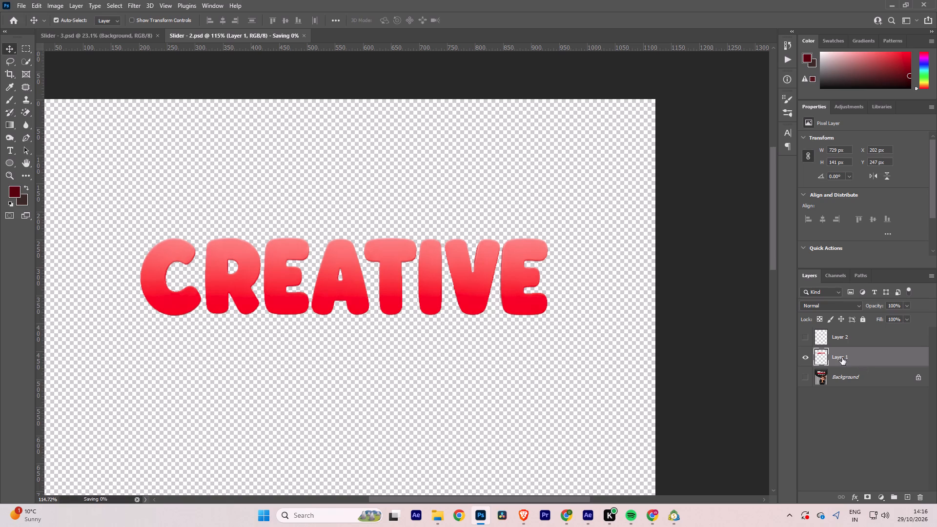
Duplicate Layer 1 three times and merge it with its copies into one CREATIVE layer.
key("ctrl+j")
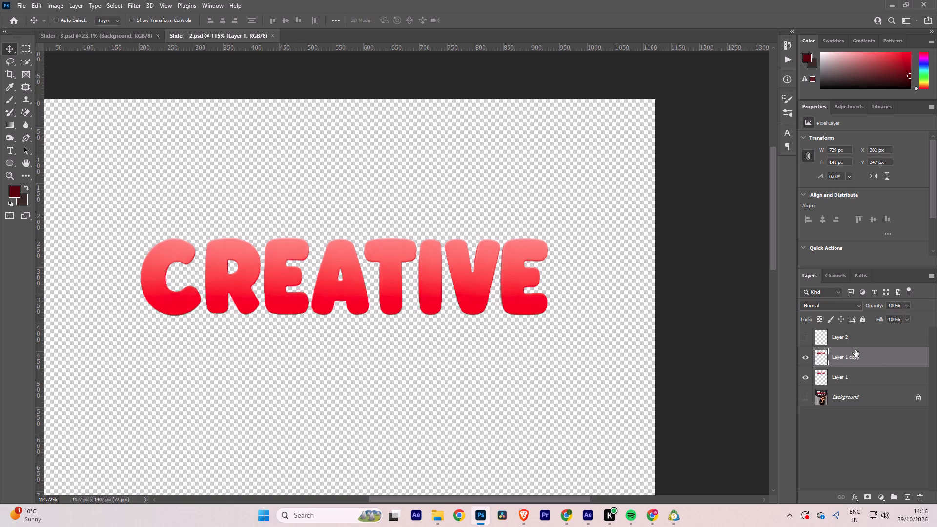
key("ctrl+j")
key("ctrl+j")
left_click(848, 414, "shift")
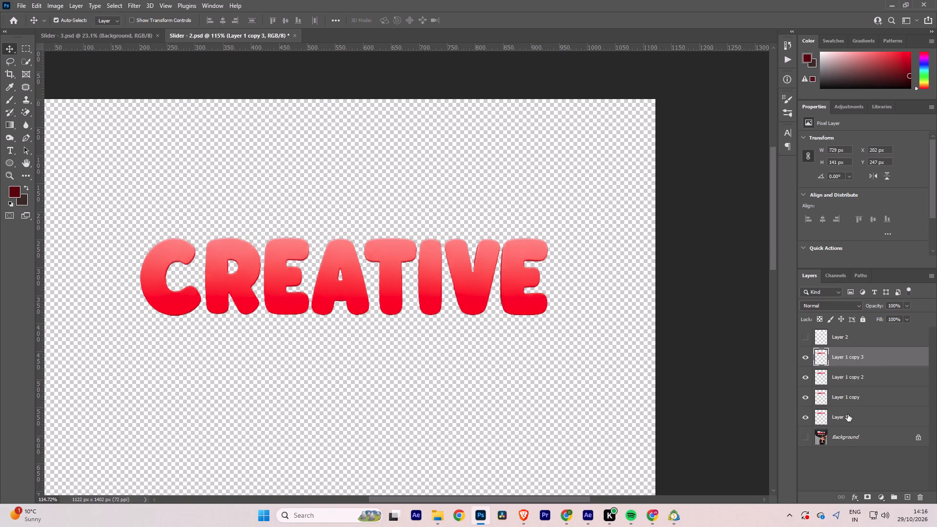
key("ctrl+e")
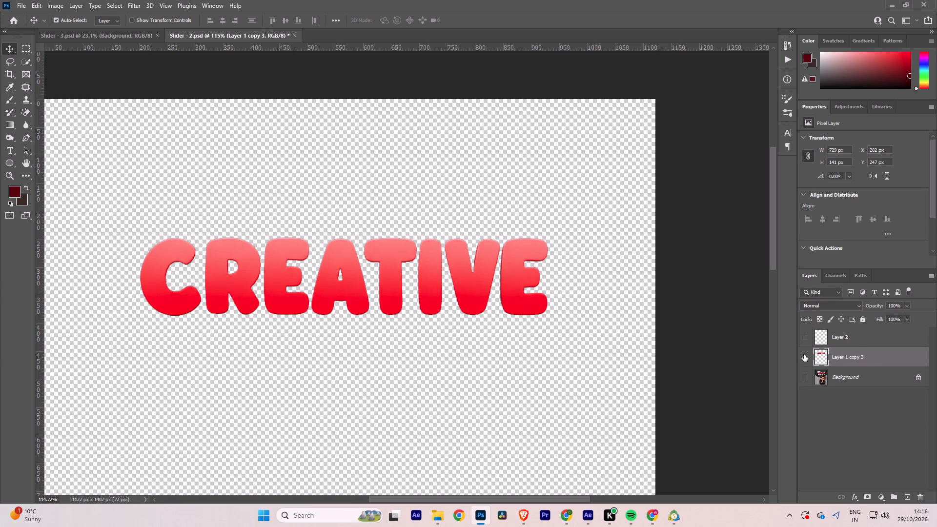
Show only Layer 2, lasso its "Hum roz roz" line and copy the selection to a new layer.
left_click(804, 354)
scroll(421, 286, "down", 5, "alt")
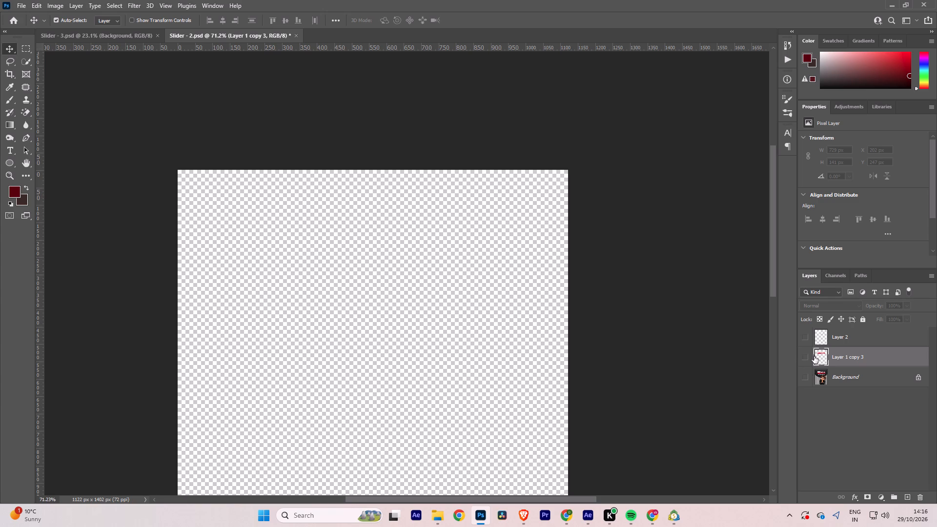
left_click(805, 358)
left_click(806, 335)
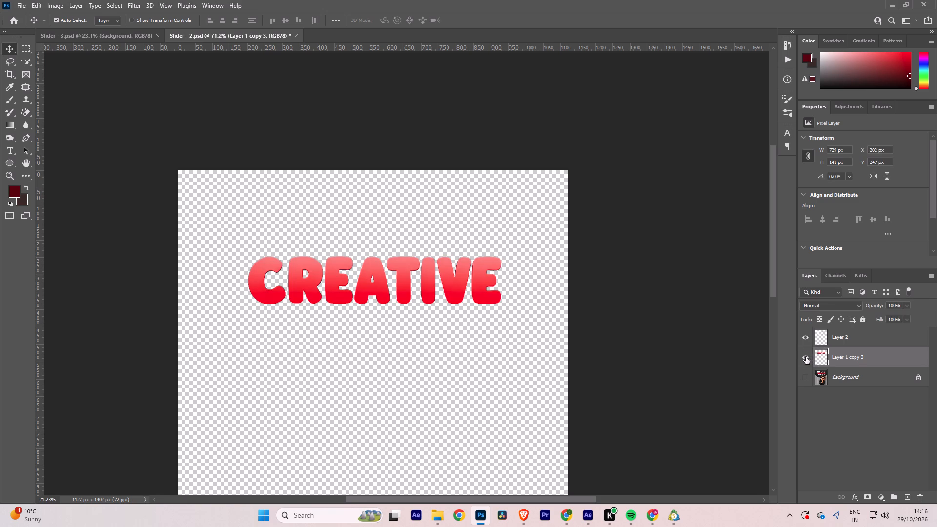
left_click(806, 357)
left_click(836, 336)
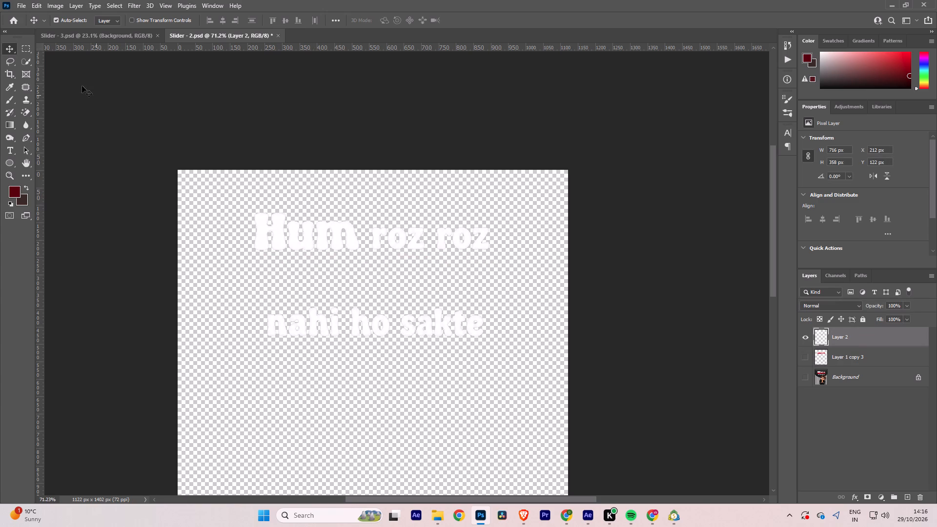
left_click(6, 63)
left_click_drag(237, 253, 415, 196)
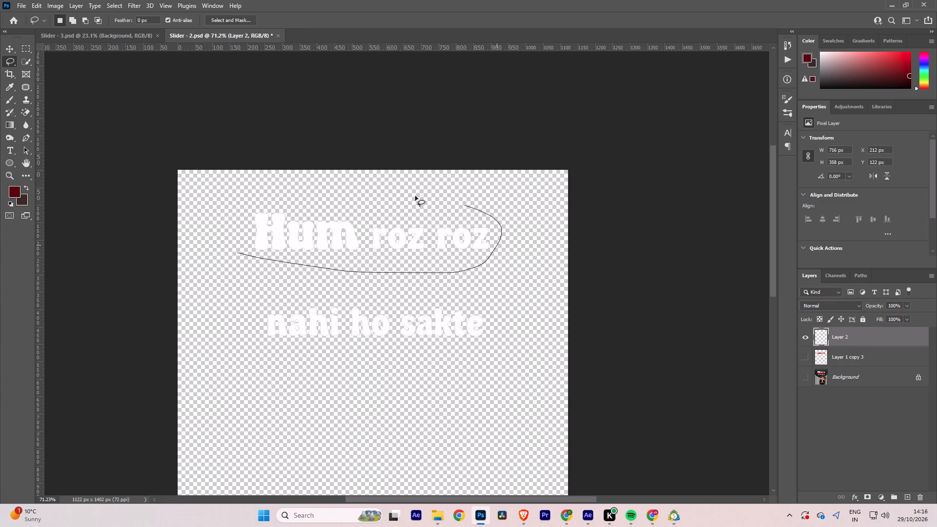
left_click_drag(415, 196, 242, 252)
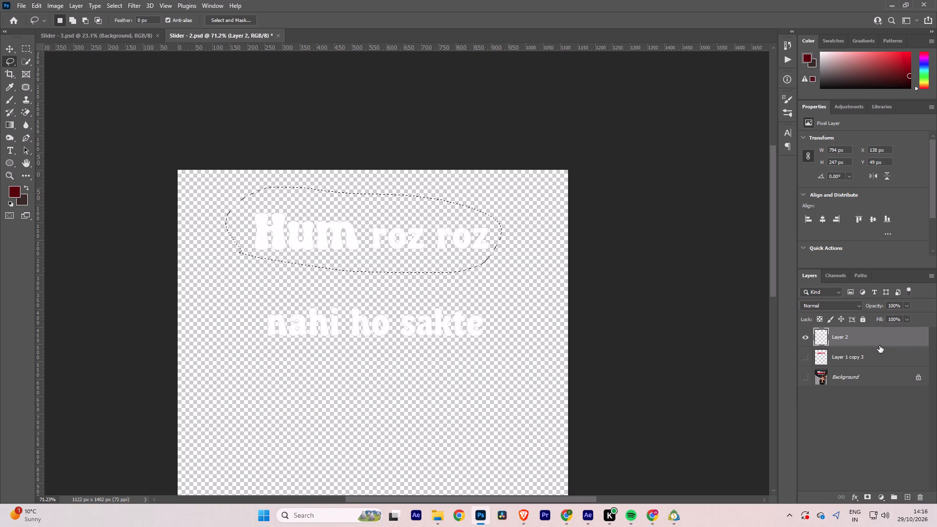
key("ctrl+j")
Hide the copied line, lasso "nahi ho sakte" on Layer 2 and copy it to its own layer.
left_click(807, 334)
left_click(846, 357)
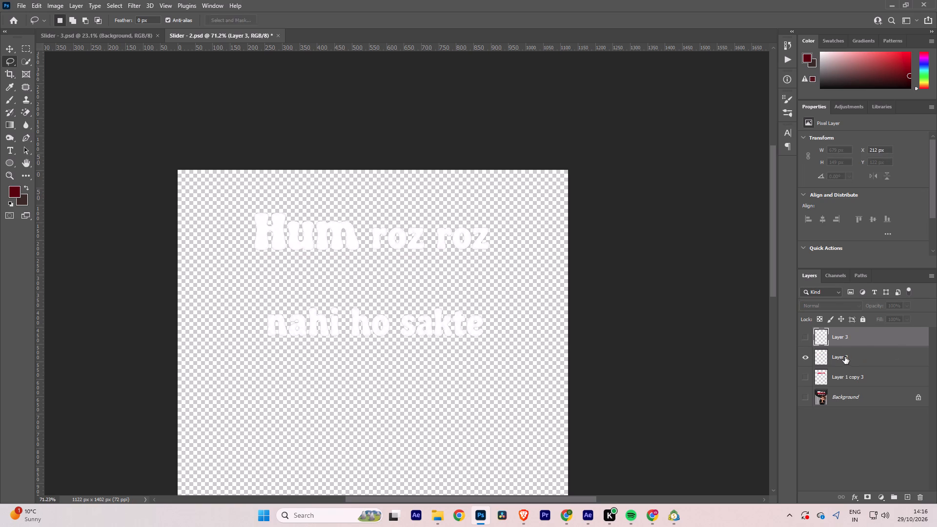
left_click_drag(284, 353, 496, 337)
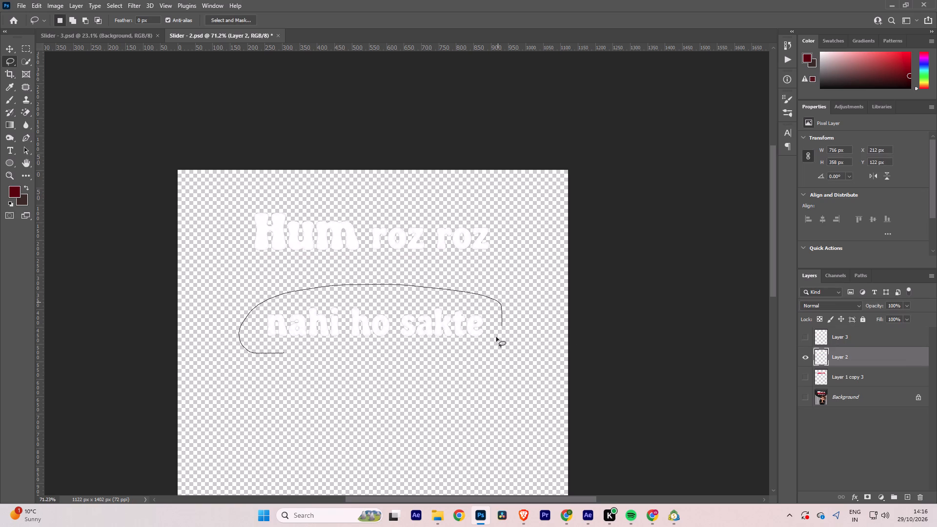
left_click_drag(496, 337, 277, 353)
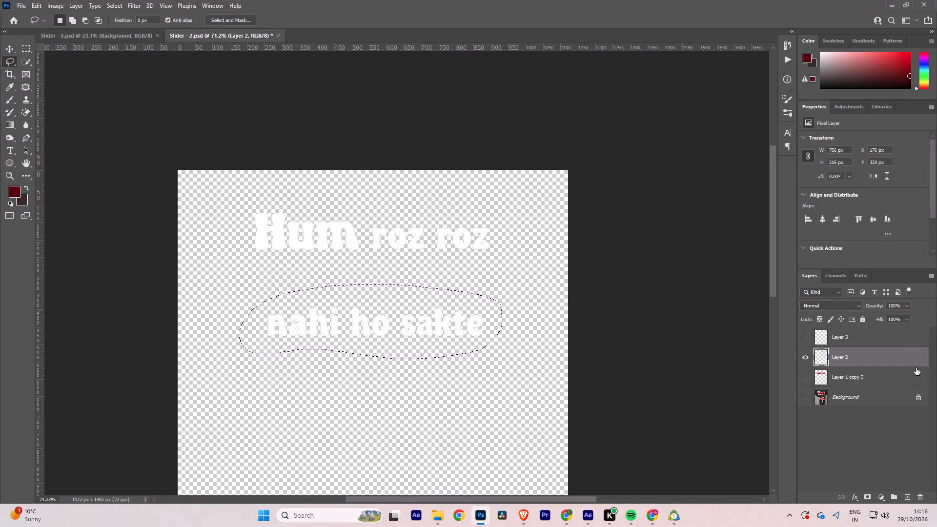
key("ctrl+j")
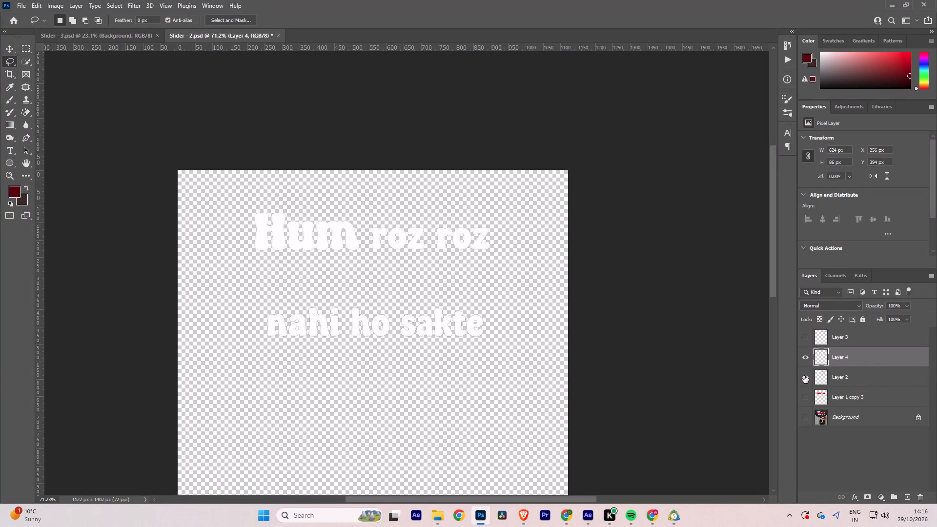
Hide Layer 4 and Layer 2, and delete Layer 2, the original combined white text layer.
left_click(805, 359)
left_click(808, 375)
left_click(846, 376)
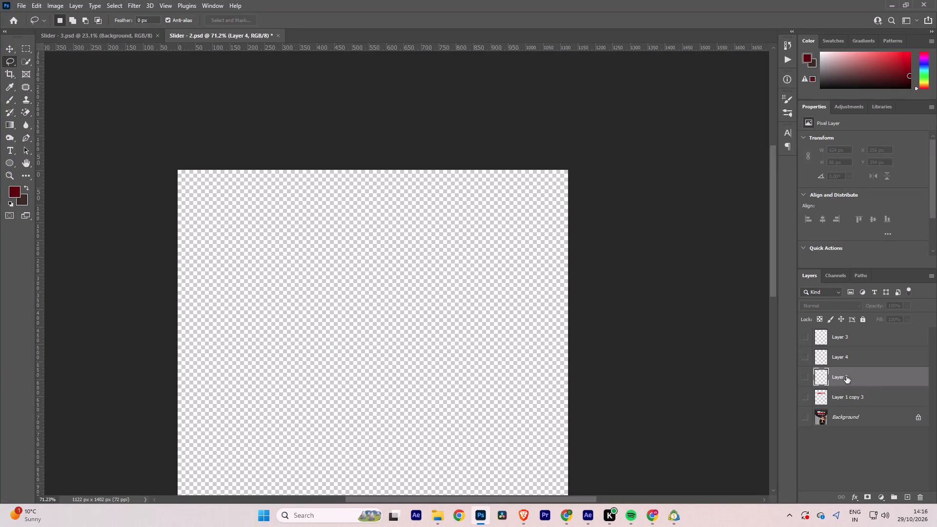
key("Delete")
Compare the three separated text layers with the Background, leaving only the Background visible.
left_click(807, 357)
left_click(807, 338)
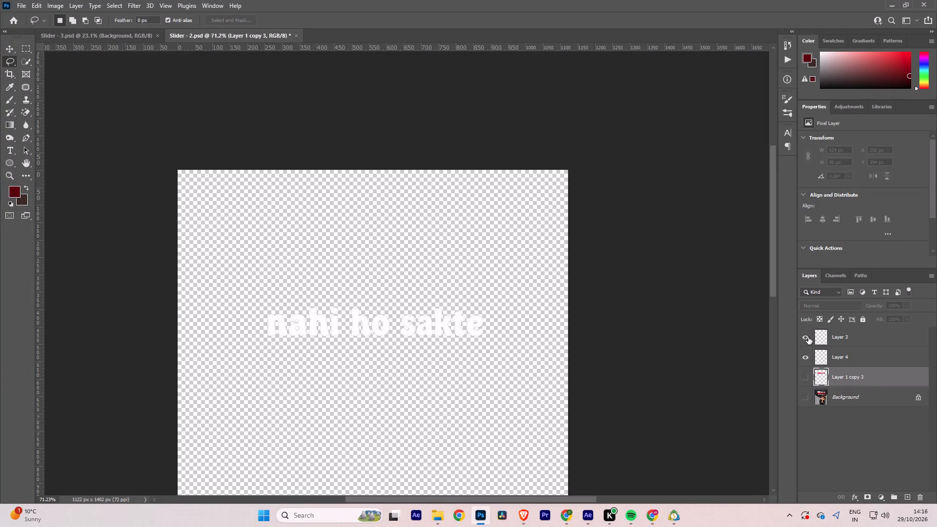
left_click(808, 376)
left_click(806, 394)
left_click(806, 394)
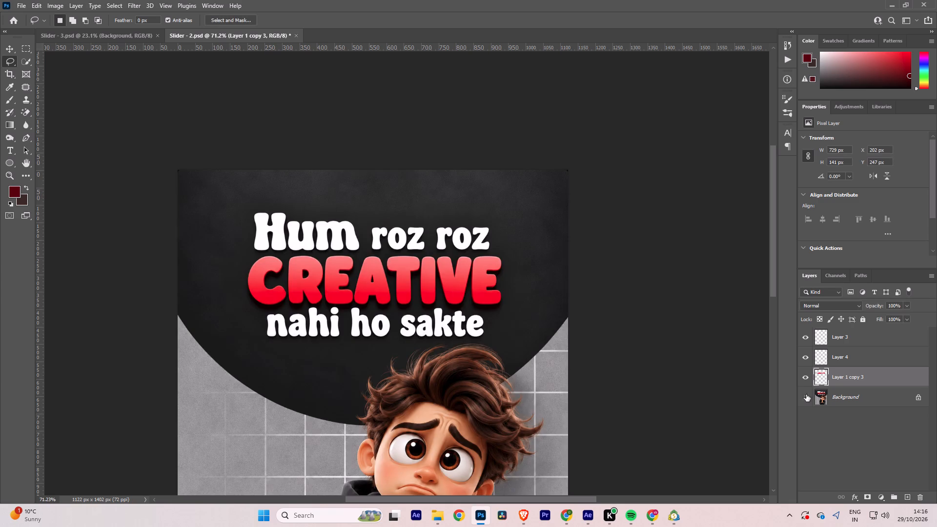
left_click(806, 394)
left_click(806, 395)
left_click_drag(806, 377, 806, 333)
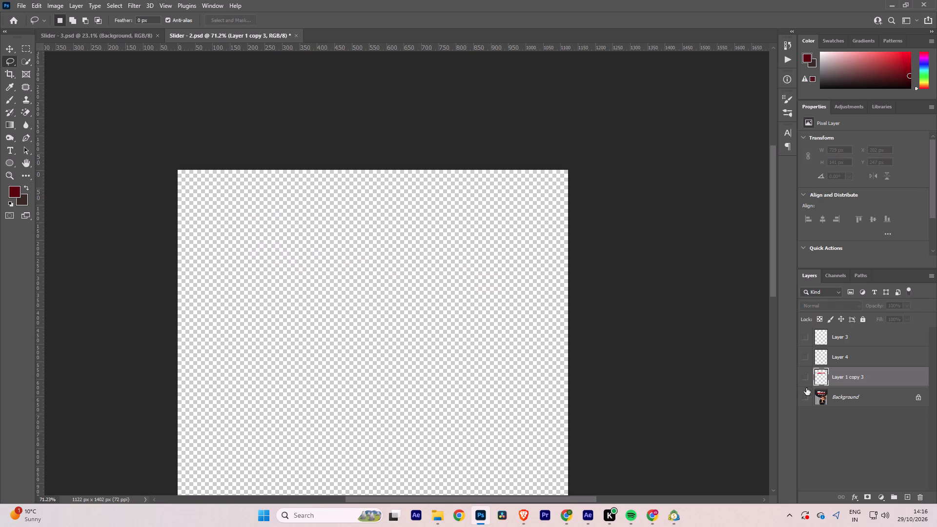
left_click(806, 395)
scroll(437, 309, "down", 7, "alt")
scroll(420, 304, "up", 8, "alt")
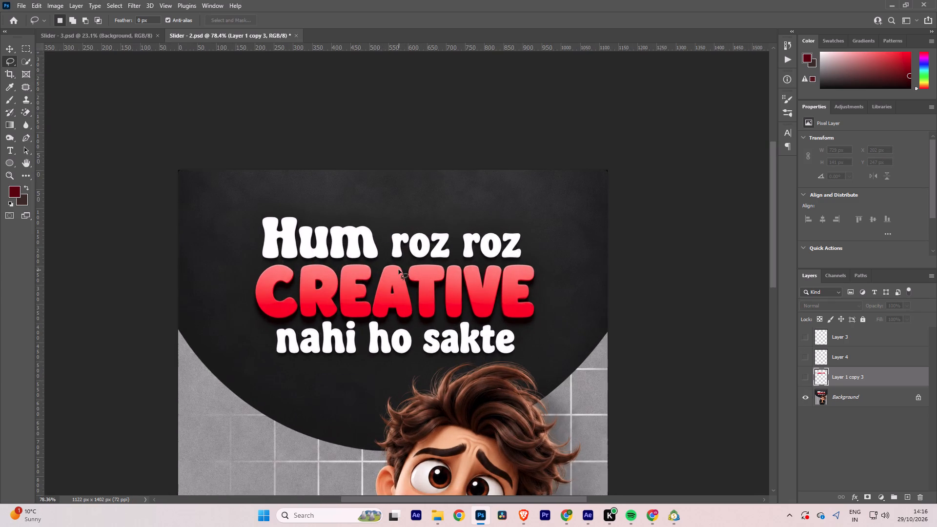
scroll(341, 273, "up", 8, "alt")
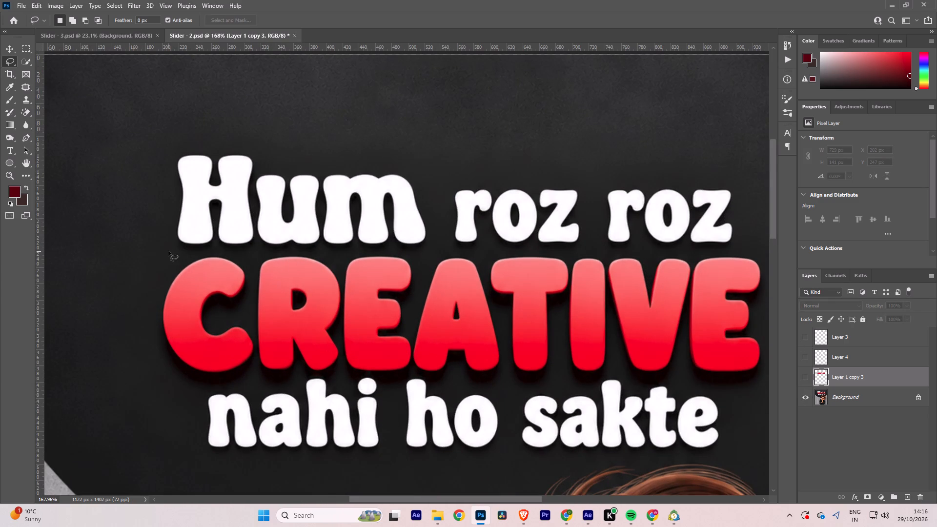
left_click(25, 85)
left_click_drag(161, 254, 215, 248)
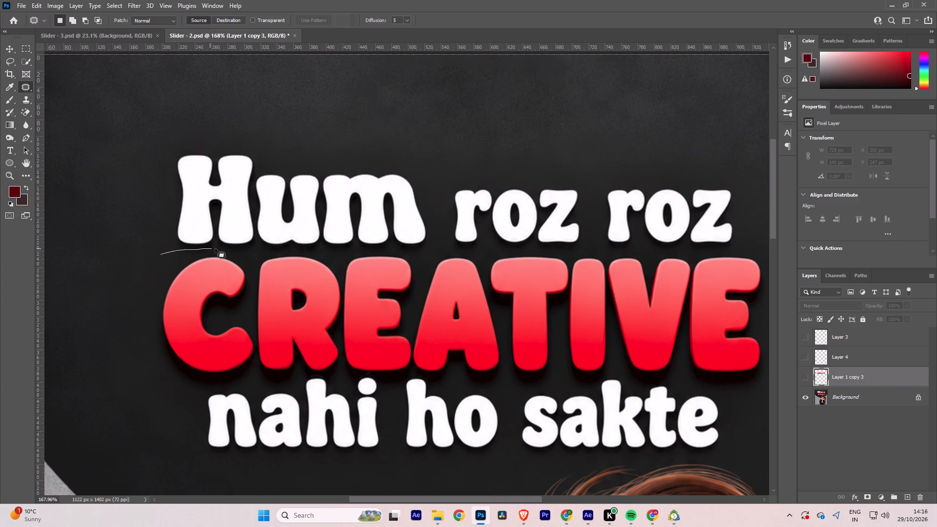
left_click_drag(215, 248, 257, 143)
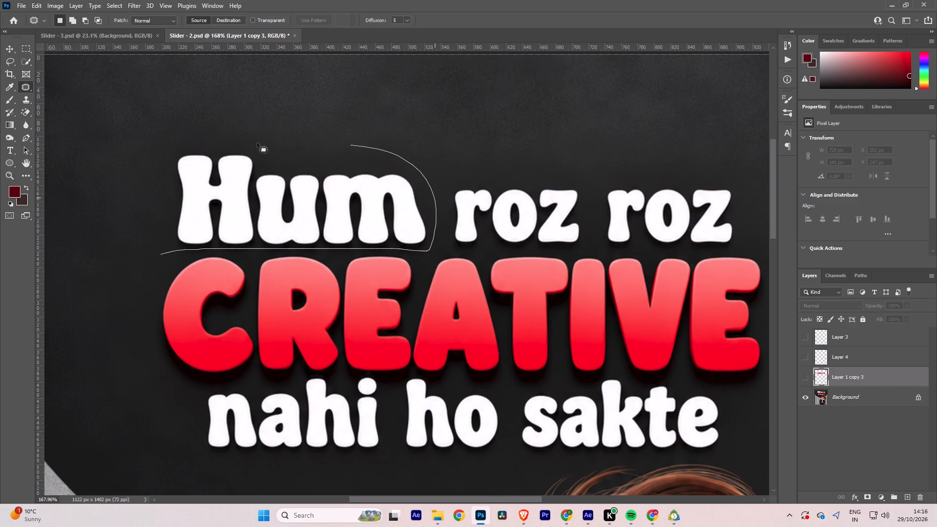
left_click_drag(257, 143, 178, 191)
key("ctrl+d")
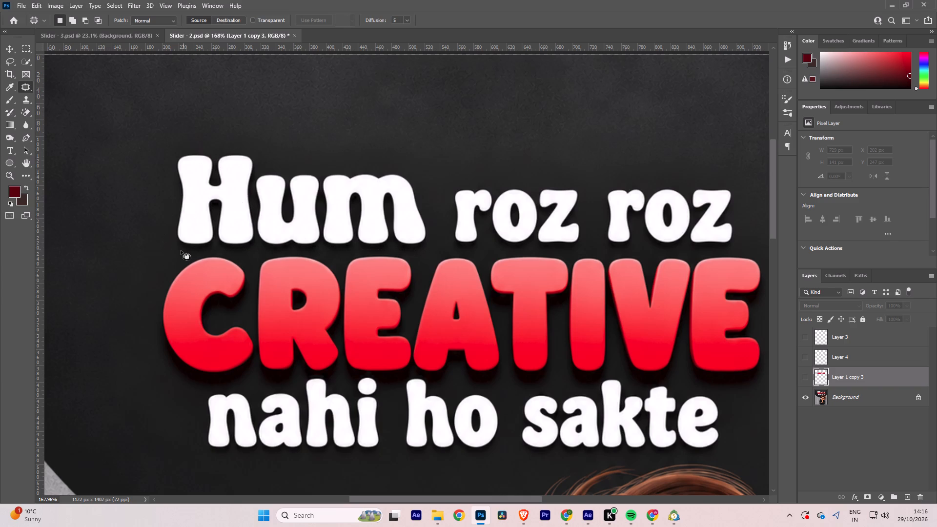
Remove the word "Hum" from the Background with the Patch tool, sampling the clean dark area above the text, and deselect.
left_click_drag(155, 258, 252, 254)
left_click_drag(252, 254, 408, 173)
left_click_drag(408, 173, 165, 258)
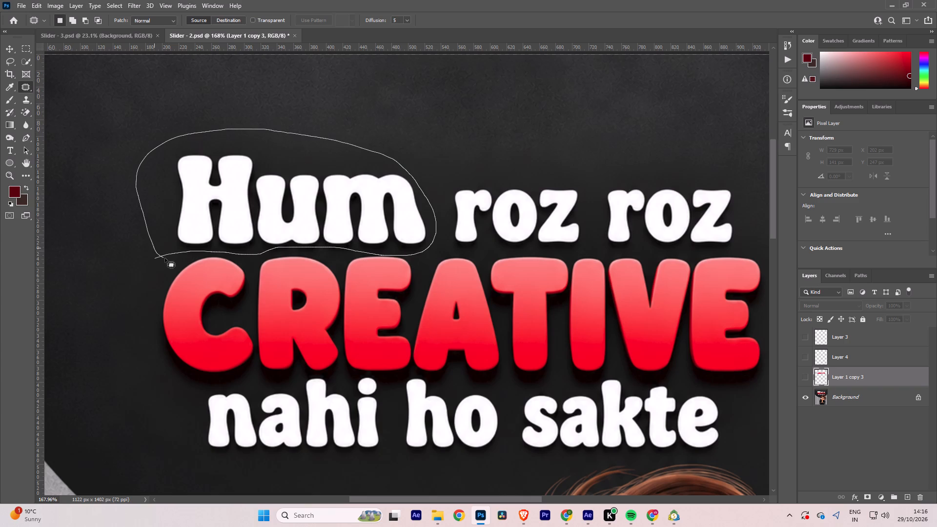
left_click_drag(165, 258, 169, 256)
left_click_drag(229, 231, 354, 182)
left_click(451, 190)
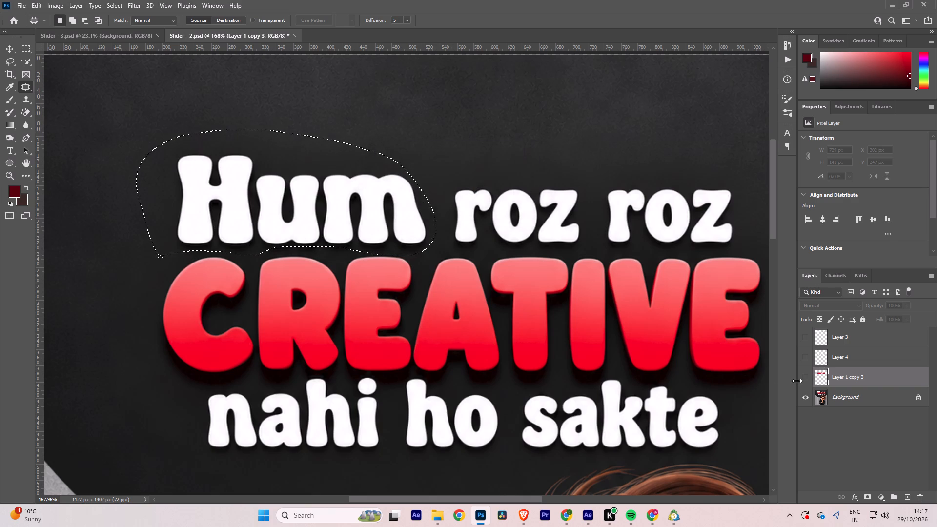
left_click(844, 396)
left_click_drag(319, 215, 433, 136)
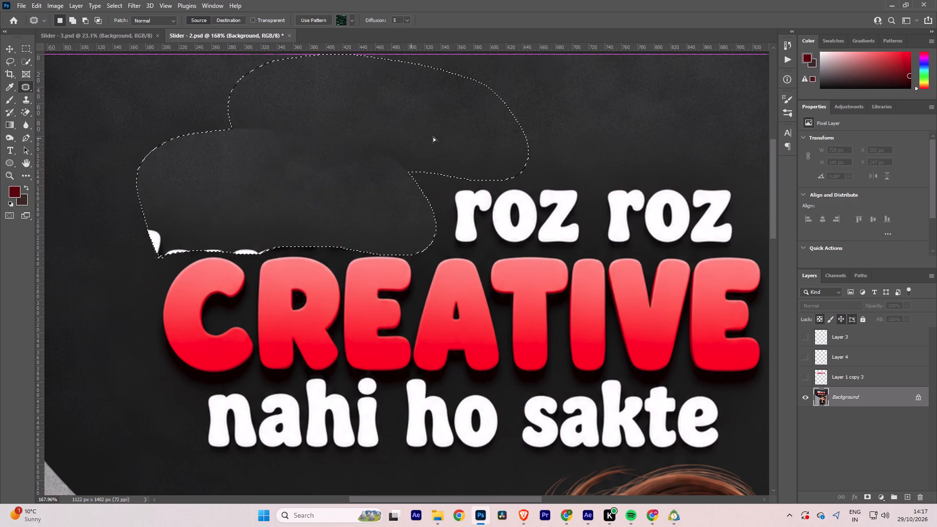
left_click_drag(433, 136, 623, 140)
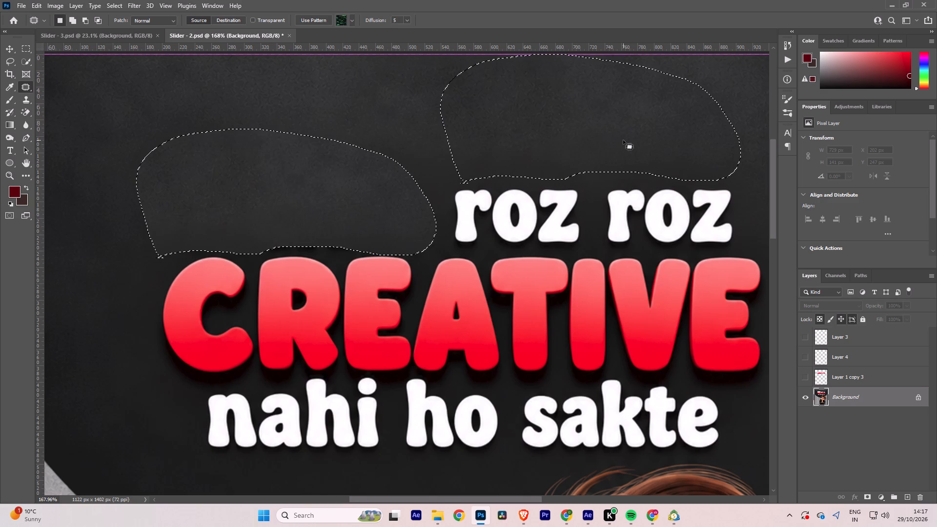
key("ctrl+d")
scroll(245, 193, "down", 7, "alt")
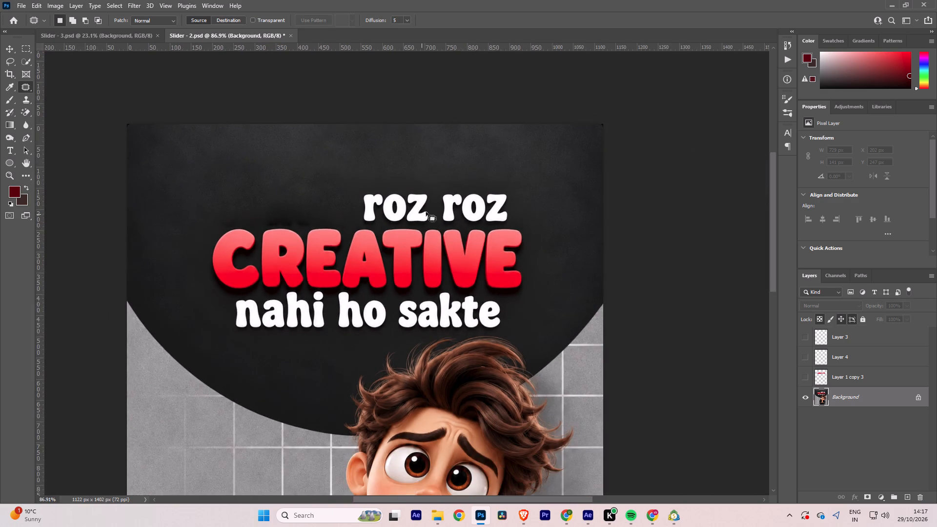
Remove both "roz" words from the Background with the Patch tool, sampling the clean dark areas above the text.
scroll(428, 211, "up", 7, "alt")
left_click_drag(303, 238, 293, 209)
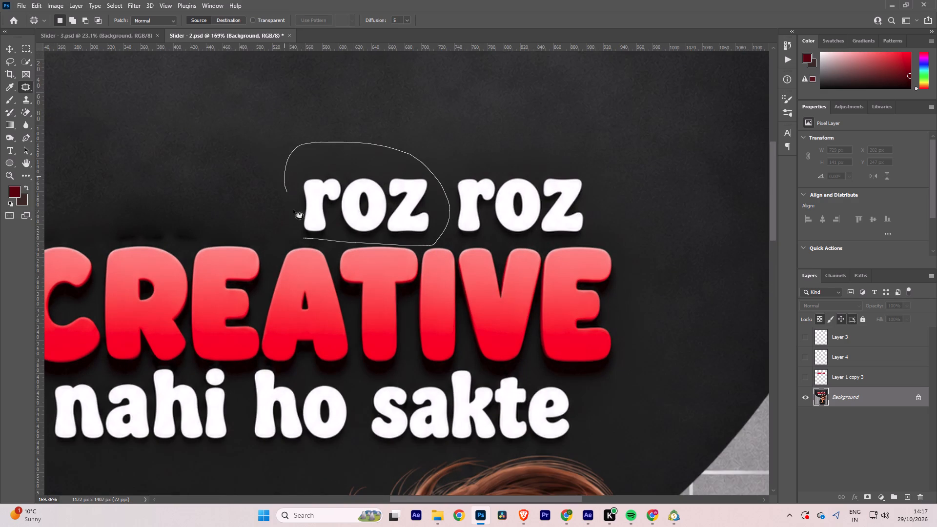
left_click_drag(293, 209, 316, 238)
left_click_drag(324, 207, 147, 132)
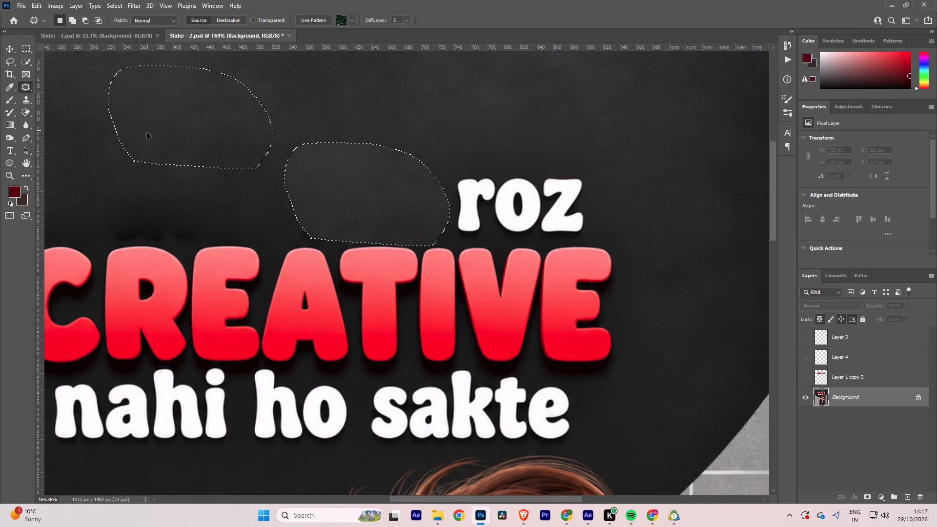
left_click_drag(147, 132, 147, 136)
left_click_drag(466, 160, 582, 243)
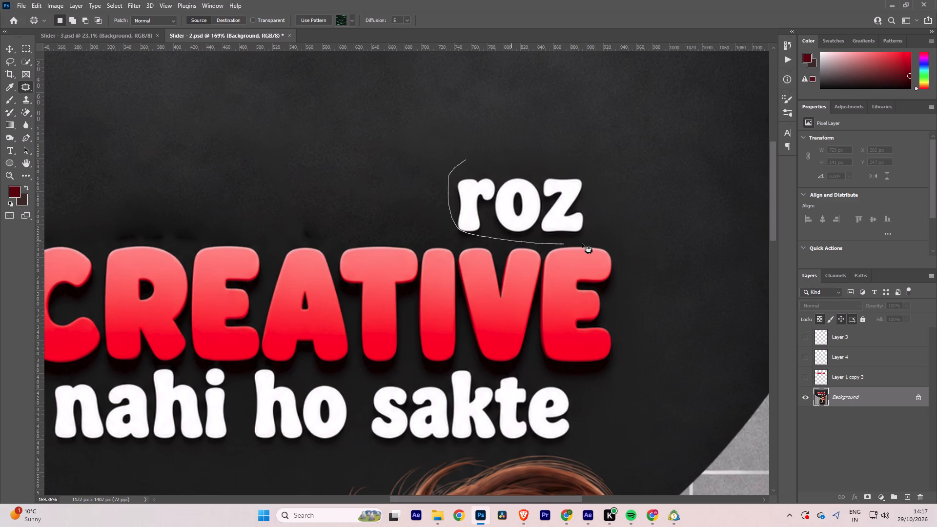
left_click_drag(582, 243, 461, 163)
left_click_drag(521, 203, 638, 134)
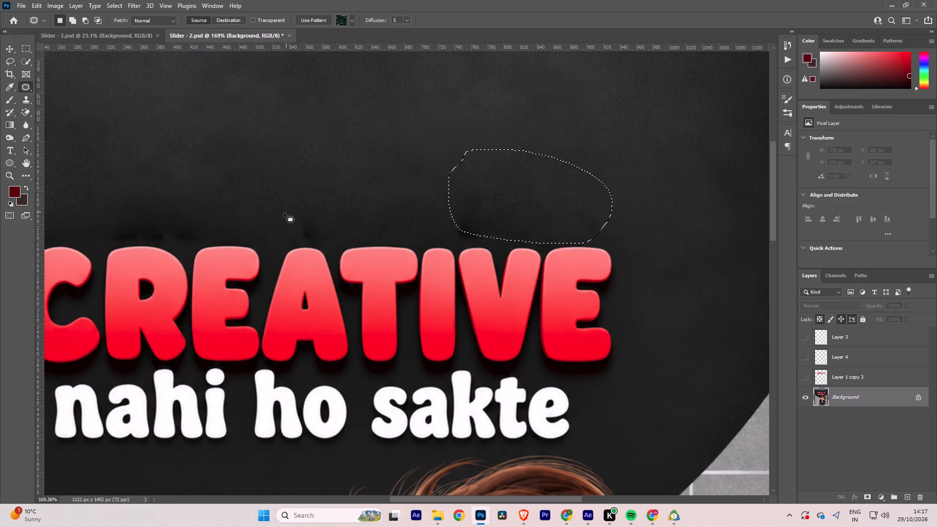
Patch the leftover dark shadow smudges along the top edge of CREATIVE with nearby clean background, and deselect.
left_click_drag(298, 207, 310, 209)
left_click_drag(308, 224, 359, 162)
left_click_drag(458, 207, 441, 239)
left_click_drag(441, 239, 423, 206)
left_click_drag(460, 232, 491, 185)
left_click_drag(140, 191, 106, 228)
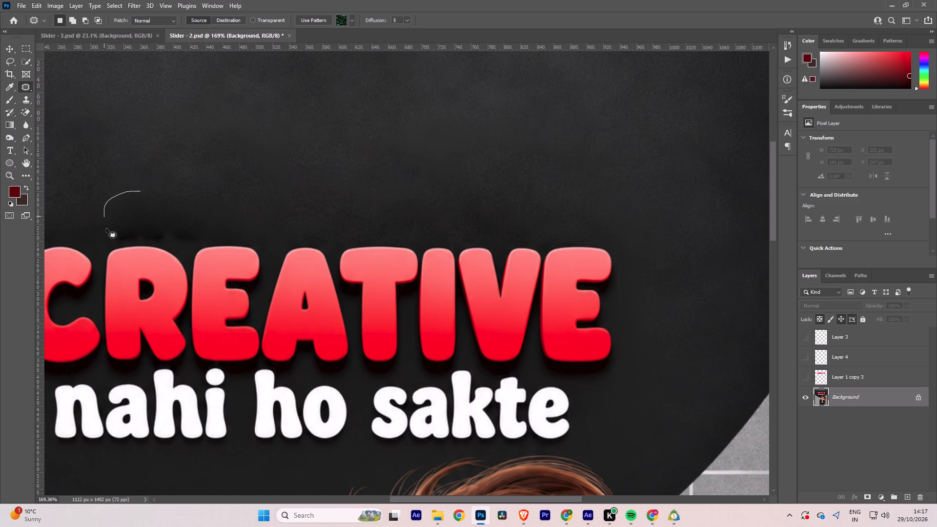
left_click_drag(106, 228, 93, 179)
left_click_drag(162, 216, 294, 175)
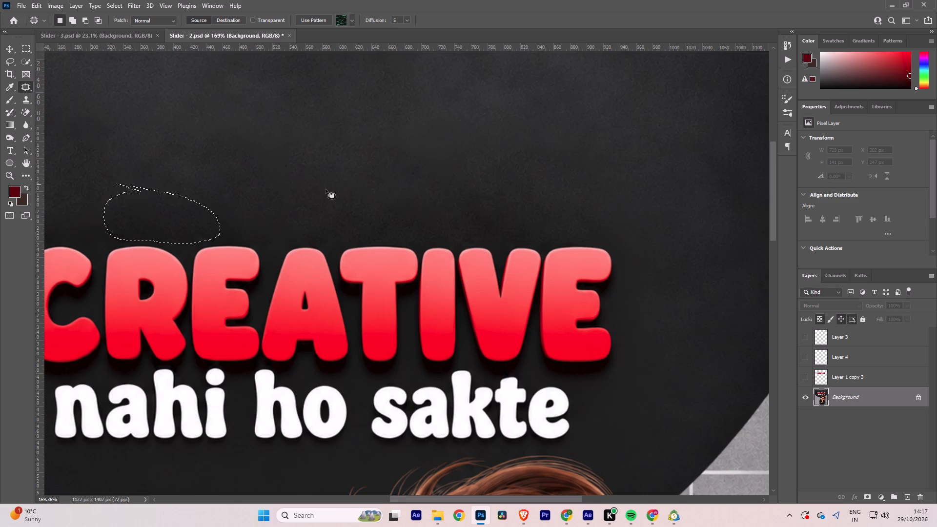
scroll(326, 189, "down", 5)
left_click(326, 182)
scroll(407, 179, "down", 8)
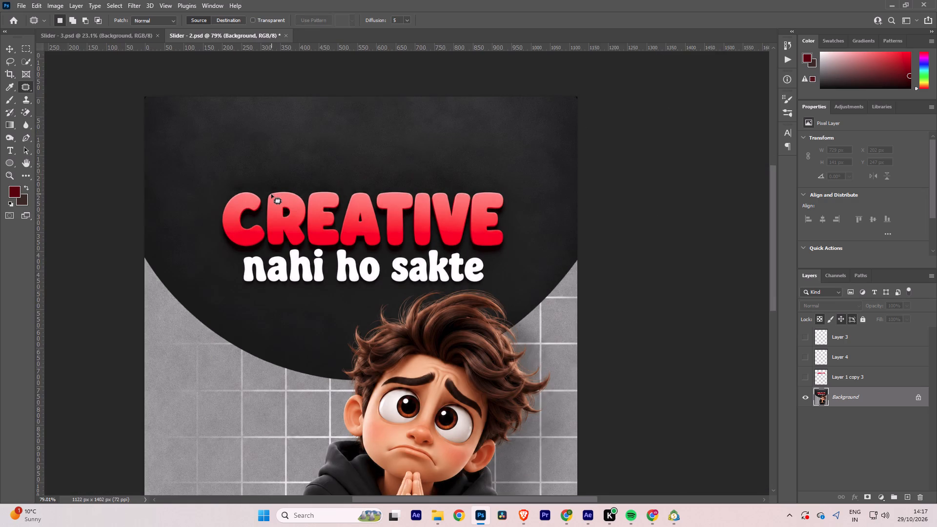
Outline the word CREATIVE on the Background with the Patch tool, keeping "nahi ho sakte" outside the selection.
scroll(271, 194, "up", 3, "alt")
left_click_drag(200, 275, 306, 262)
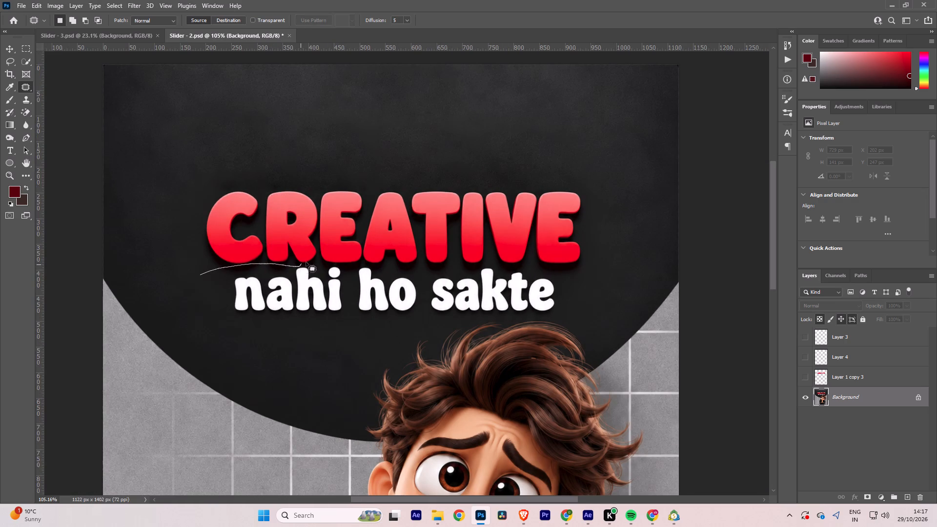
left_click_drag(306, 262, 471, 267)
left_click_drag(471, 267, 208, 272)
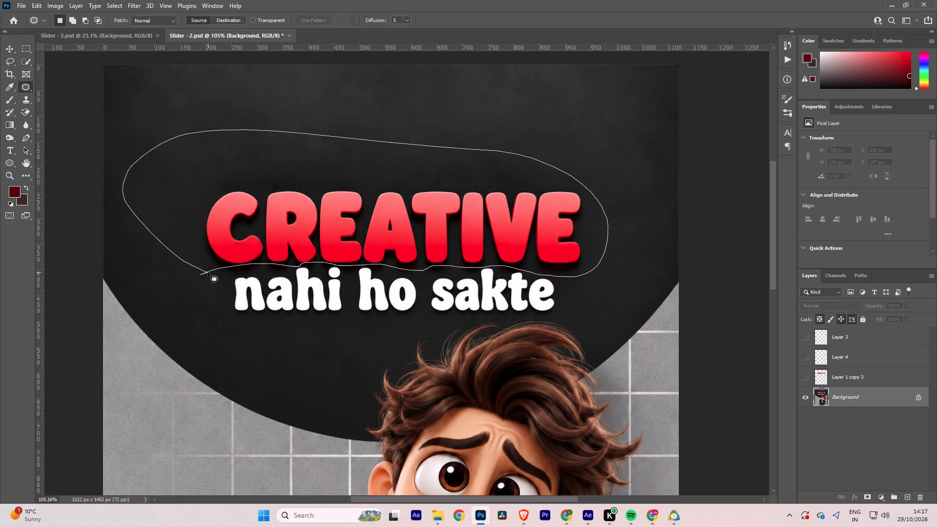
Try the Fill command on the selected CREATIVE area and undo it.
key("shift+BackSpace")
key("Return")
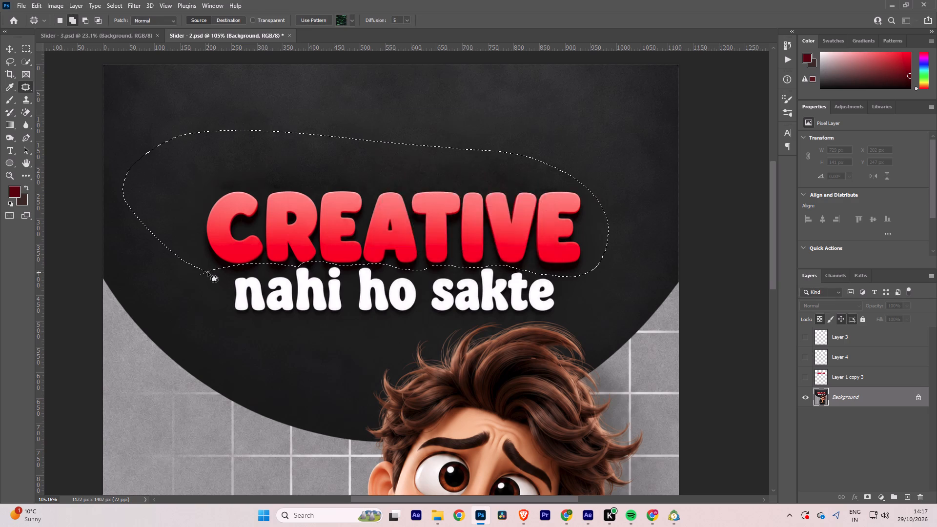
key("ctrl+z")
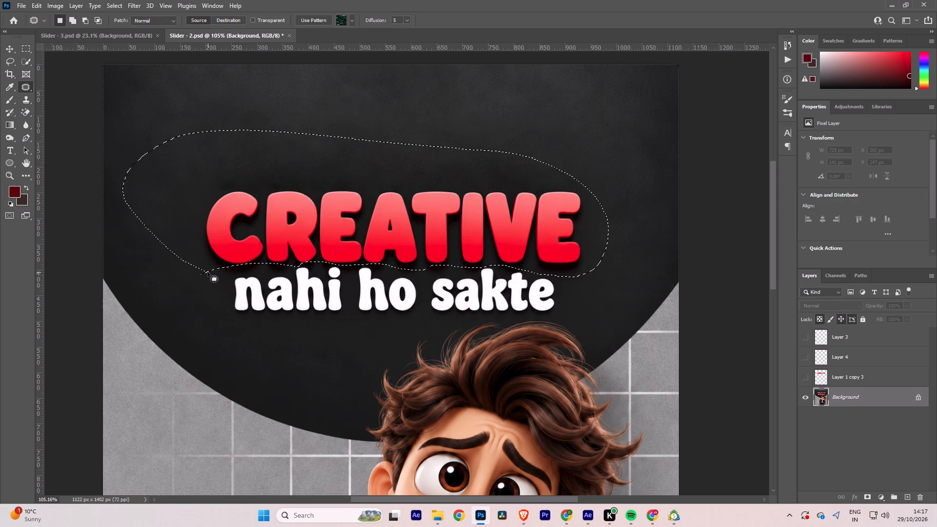
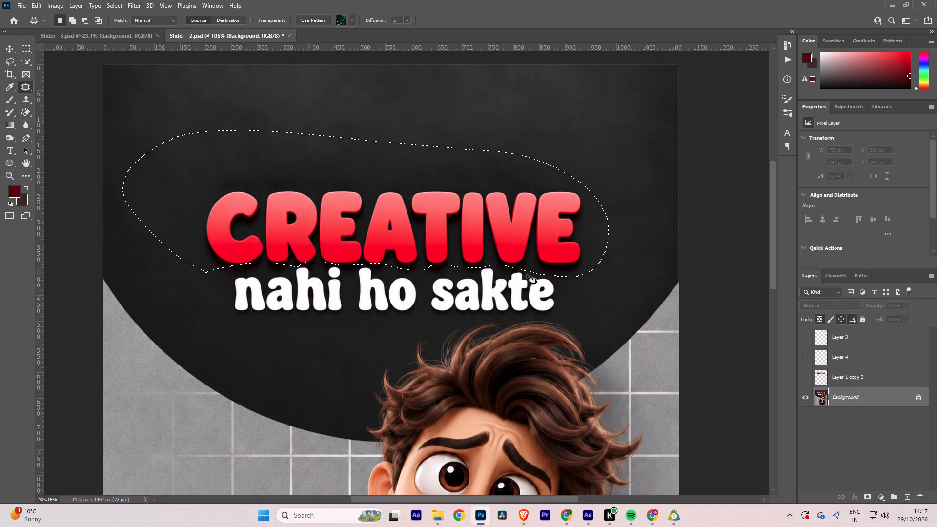
Patch the outlined word CREATIVE out of the Background using the clean dark area just above it, and deselect.
left_click_drag(442, 219, 479, 132)
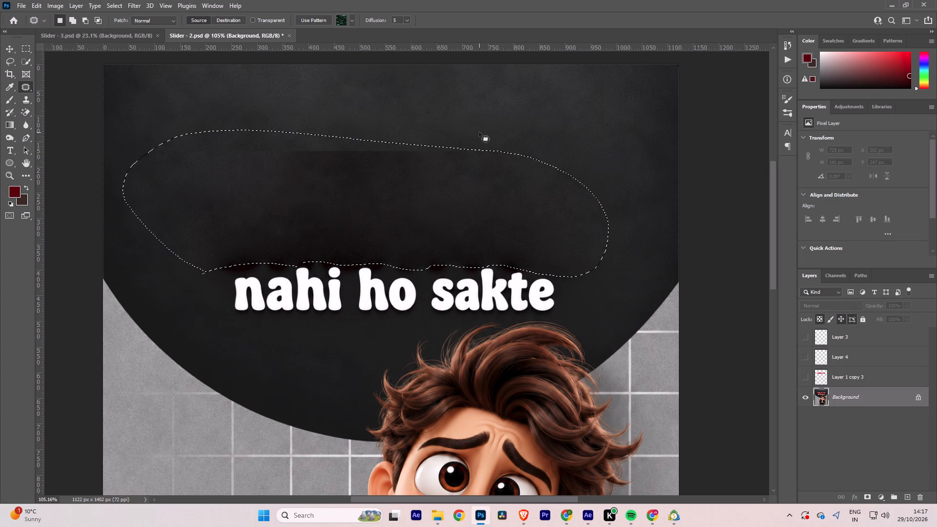
key("ctrl+d")
Patch the dark band along the upper edge of the removed CREATIVE area with cleaner texture from above and beside it.
left_click_drag(306, 118, 362, 128)
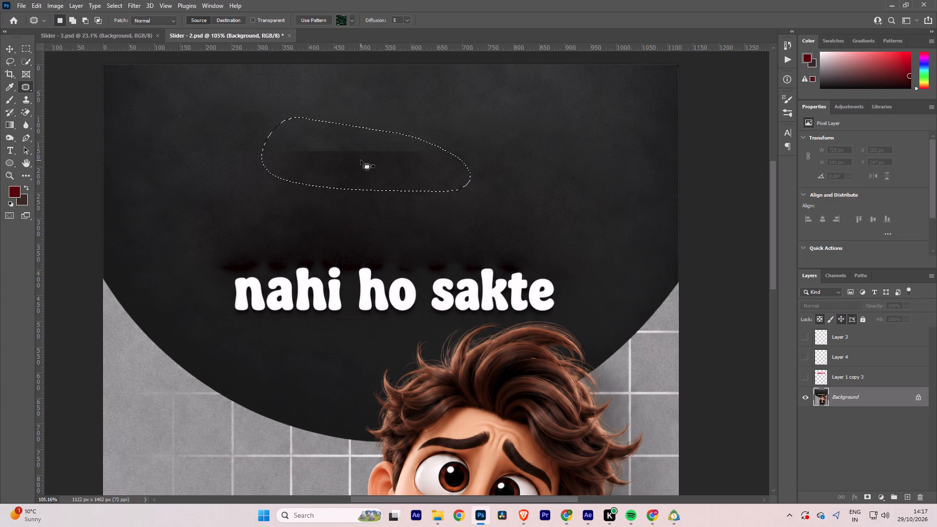
left_click_drag(362, 160, 523, 85)
left_click_drag(207, 131, 290, 105)
left_click_drag(282, 158, 403, 108)
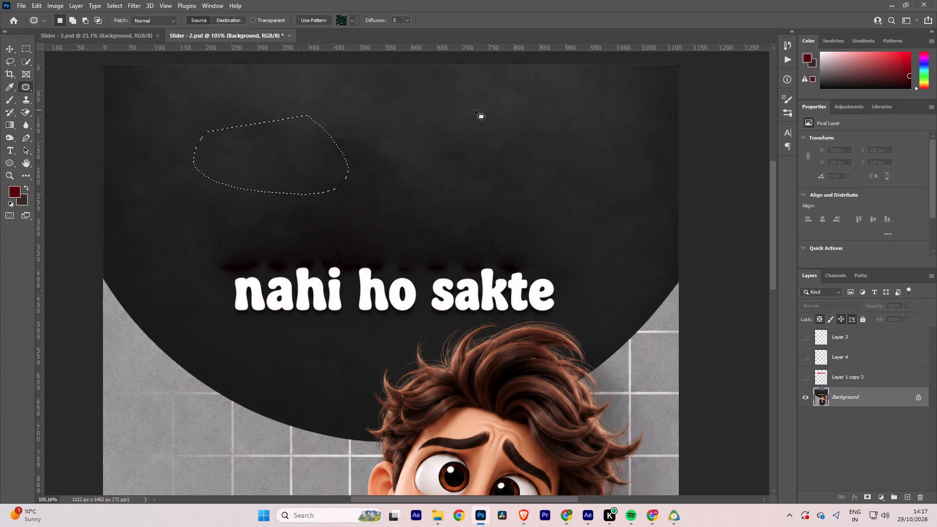
left_click_drag(514, 111, 528, 137)
left_click_drag(521, 140, 550, 117)
left_click_drag(344, 115, 388, 118)
left_click_drag(373, 160, 475, 111)
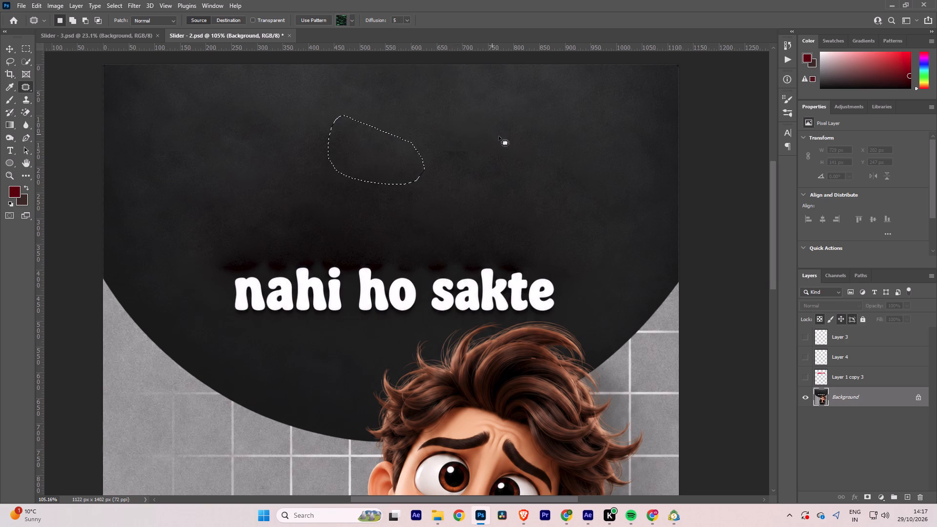
left_click_drag(499, 136, 532, 139)
left_click_drag(511, 160, 538, 139)
left_click_drag(457, 134, 479, 139)
left_click_drag(453, 156, 524, 119)
Patch the remaining dark smudges across the middle of the removed CREATIVE area with lighter nearby texture, and deselect.
left_click_drag(227, 163, 266, 171)
left_click_drag(240, 180, 272, 138)
left_click_drag(312, 169, 317, 165)
left_click_drag(313, 191, 414, 131)
left_click(491, 160)
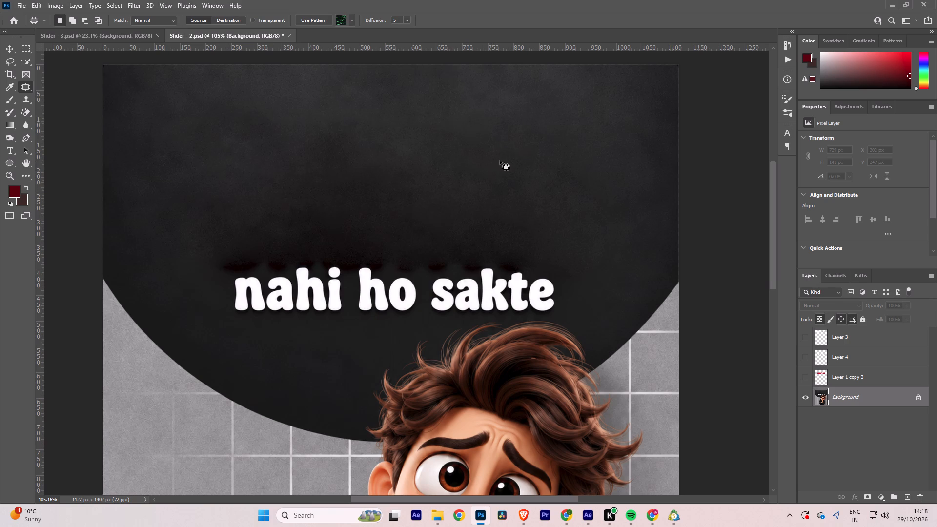
left_click_drag(530, 145, 555, 172)
left_click_drag(527, 175, 569, 145)
left_click_drag(347, 191, 386, 205)
left_click_drag(375, 214, 417, 160)
left_click(228, 280)
Outline "nahi ho sakte" with the Patch tool, replace it with the clean dark area above, and deselect.
left_click_drag(234, 323, 356, 323)
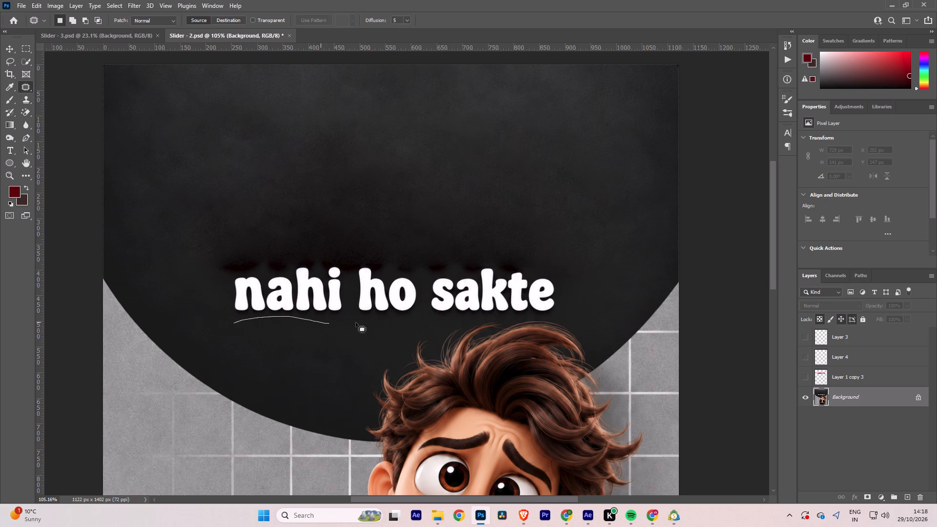
left_click_drag(356, 323, 241, 219)
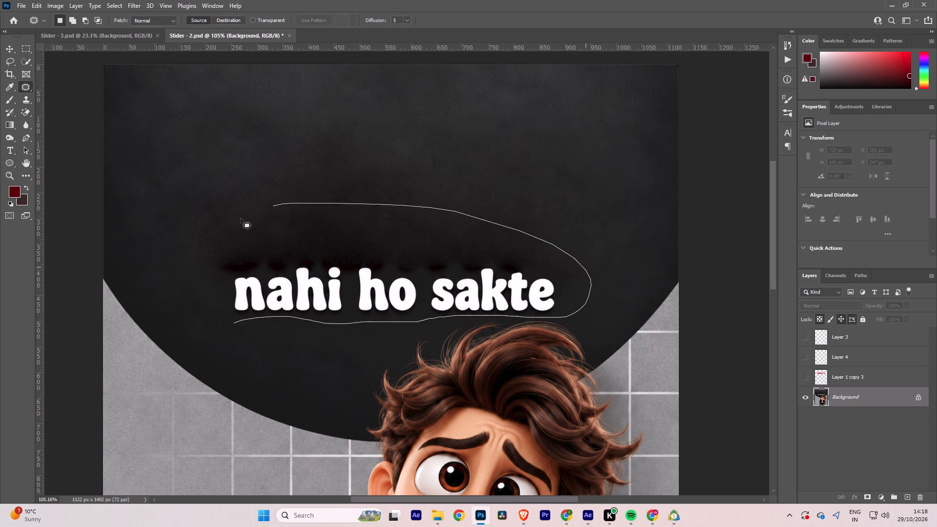
left_click_drag(241, 219, 254, 319)
left_click_drag(329, 287, 356, 162)
left_click(280, 170)
Patch the uneven dark blotches in the upper middle of the black circle with lighter surrounding texture.
left_click_drag(346, 156, 318, 159)
left_click_drag(324, 197, 395, 159)
left_click(448, 170)
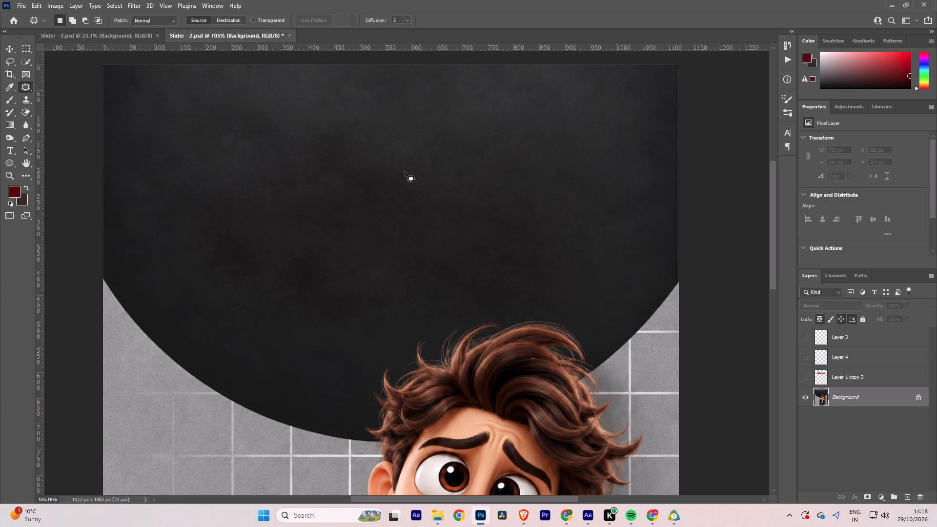
left_click_drag(385, 155, 407, 179)
left_click_drag(378, 181, 474, 124)
left_click_drag(330, 132, 300, 119)
left_click_drag(334, 165, 375, 126)
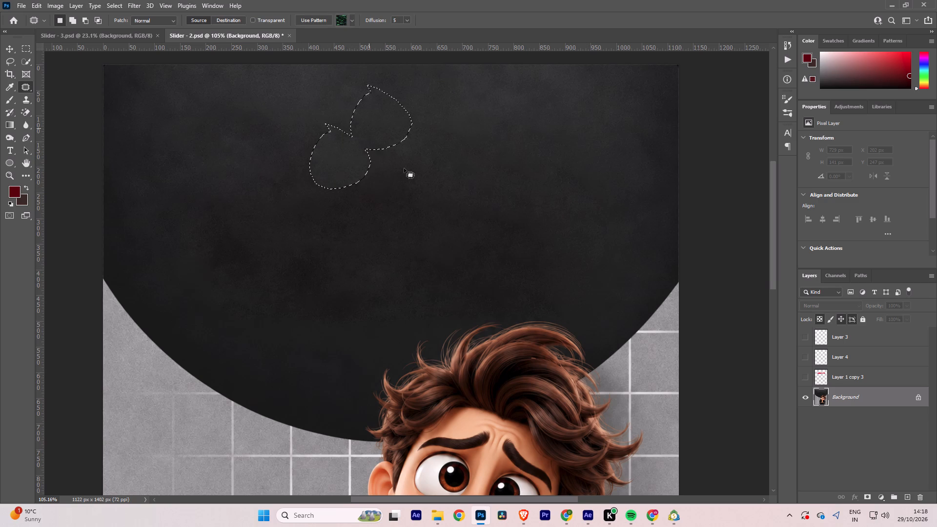
left_click_drag(484, 182, 495, 206)
left_click_drag(478, 216, 548, 170)
Patch the dark blotches in the left and lower-middle parts of the black circle with cleaner texture.
left_click_drag(192, 208, 211, 217)
left_click_drag(225, 246, 228, 226)
left_click_drag(228, 226, 233, 90)
left_click_drag(382, 170, 361, 207)
left_click_drag(355, 204, 461, 155)
left_click_drag(283, 197, 293, 198)
left_click_drag(288, 222, 355, 102)
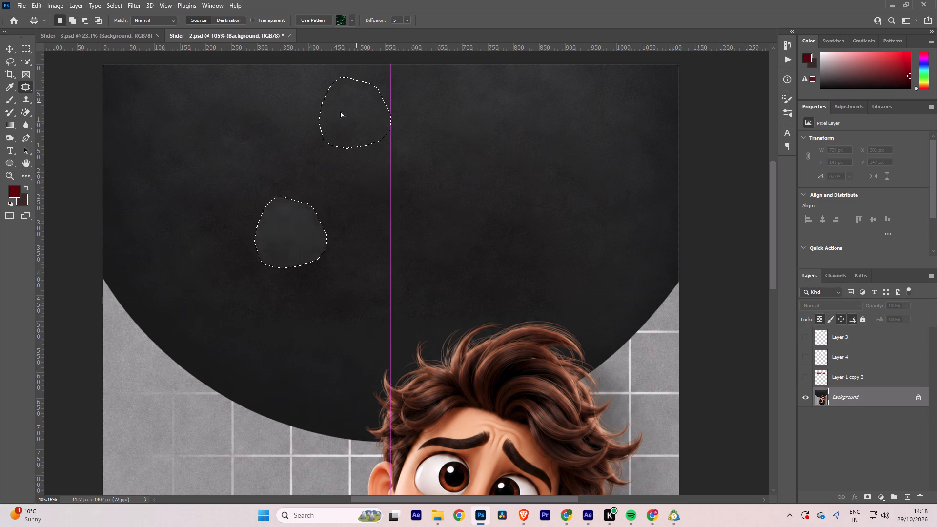
left_click_drag(341, 278, 341, 273)
left_click_drag(331, 297, 294, 356)
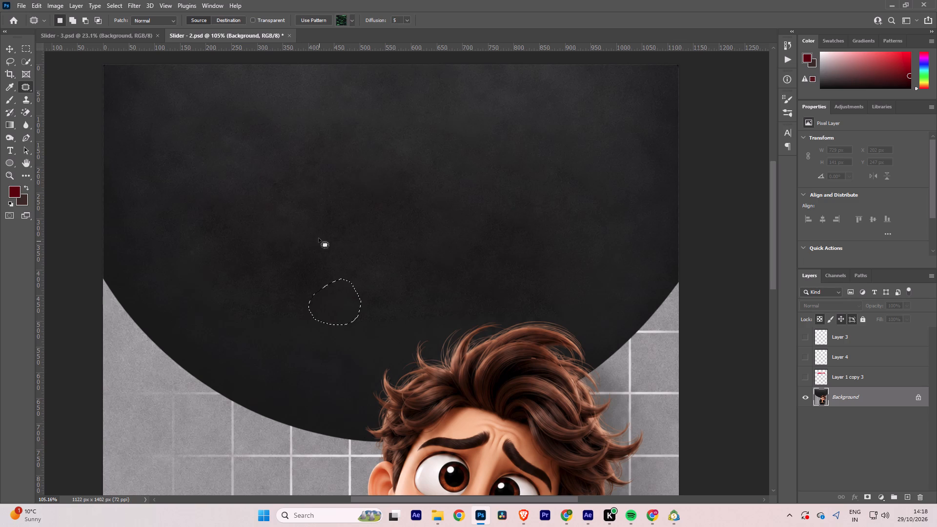
left_click_drag(335, 309, 253, 243)
left_click_drag(233, 221, 283, 246)
left_click_drag(260, 248, 280, 129)
left_click_drag(321, 242, 314, 257)
left_click_drag(318, 263, 524, 155)
Even out the last dark blotches around the centre of the black circle with the Patch tool, and deselect.
left_click_drag(394, 171, 390, 171)
left_click_drag(390, 171, 433, 192)
left_click_drag(417, 207, 493, 126)
left_click_drag(368, 133, 379, 164)
left_click_drag(370, 186, 304, 107)
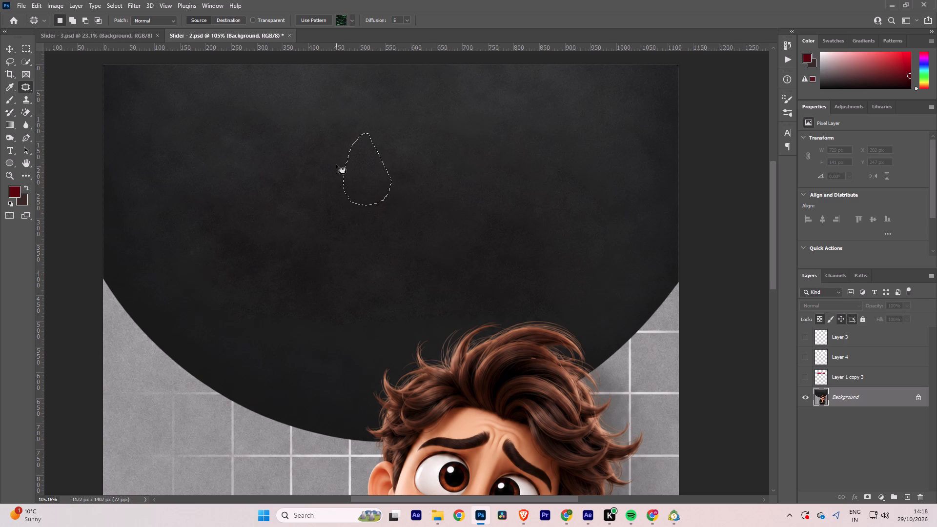
left_click_drag(307, 161, 330, 180)
left_click_drag(312, 187, 379, 151)
left_click_drag(317, 215, 351, 235)
left_click_drag(326, 234, 380, 208)
left_click_drag(448, 211, 424, 216)
left_click_drag(421, 242, 514, 191)
left_click(539, 193)
Save the cleaned-up Slider - 2 file.
scroll(476, 197, "down", 3, "alt")
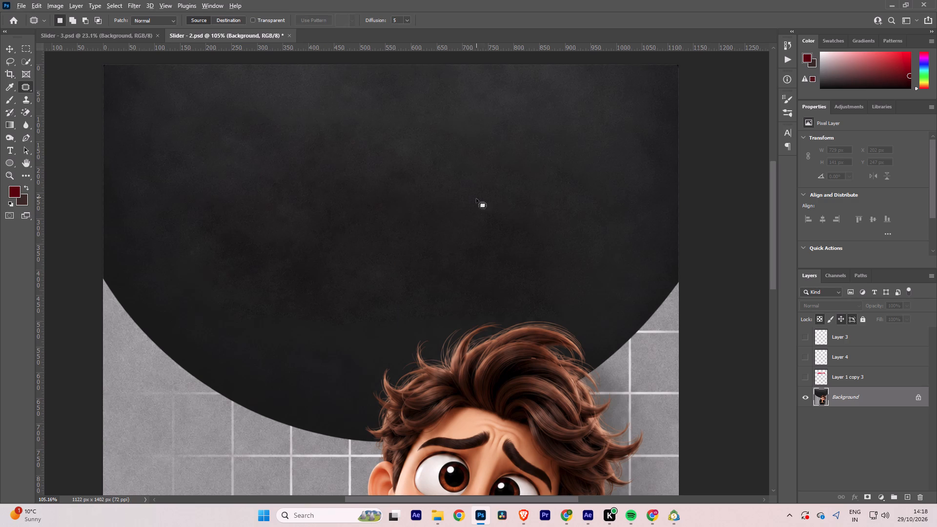
scroll(476, 199, "down", 6, "alt")
key("ctrl+s")
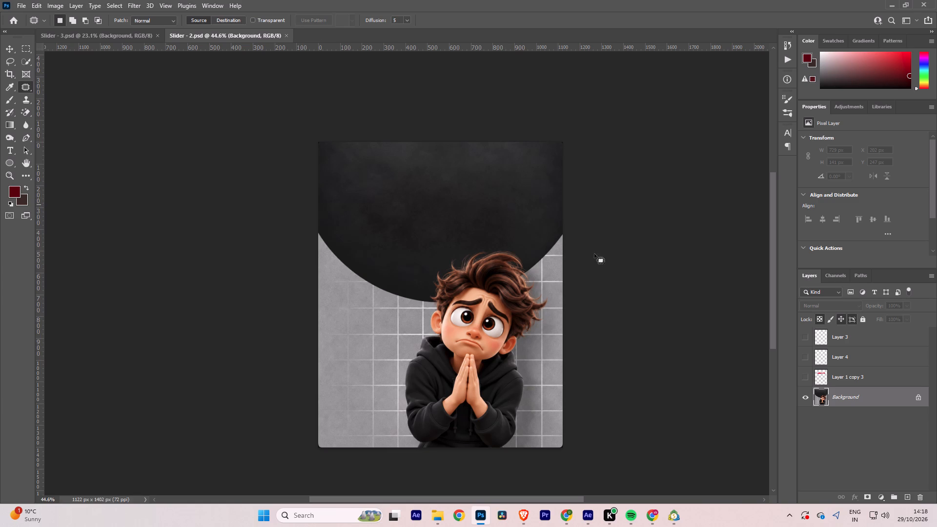
Open poster image 1 from the Raw Photo folder as a separate Photoshop document.
left_click(110, 37)
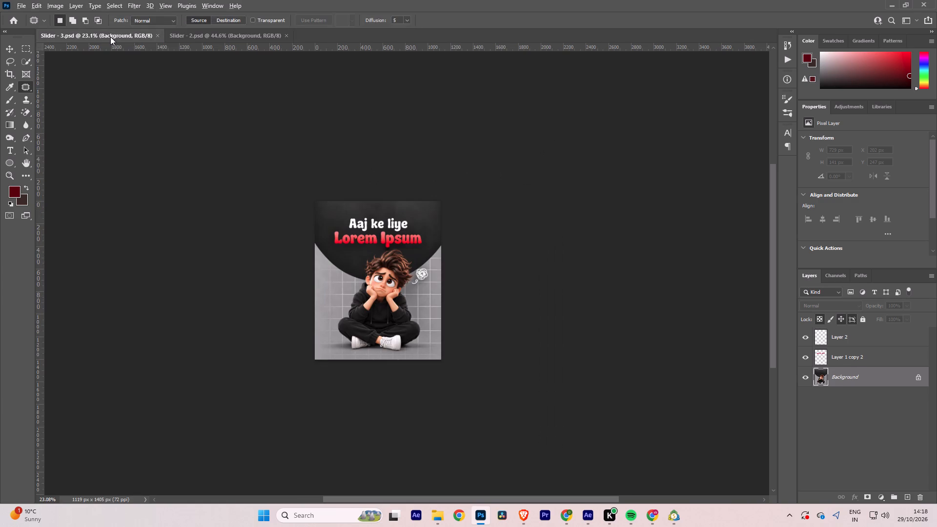
key("alt+Tab")
key("alt+Tab")
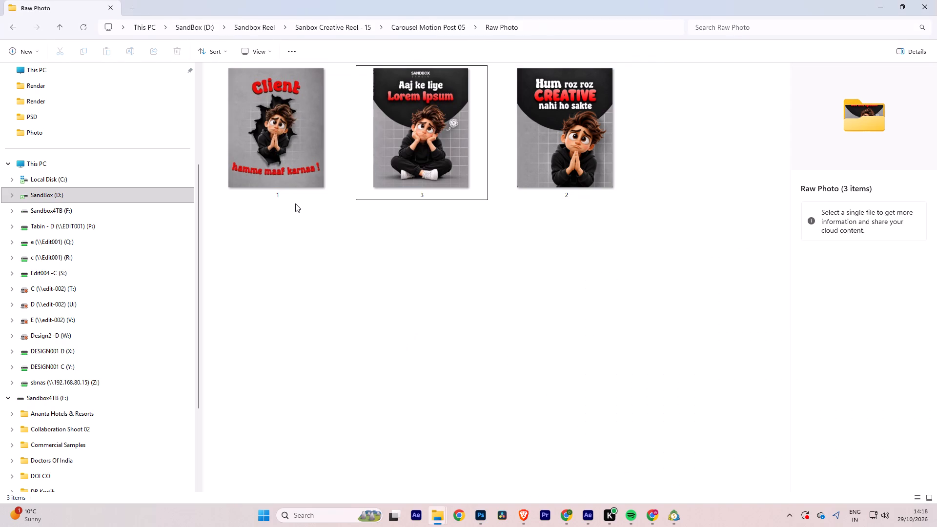
left_click(291, 210)
left_click_drag(280, 138, 378, 63)
key("alt+Tab")
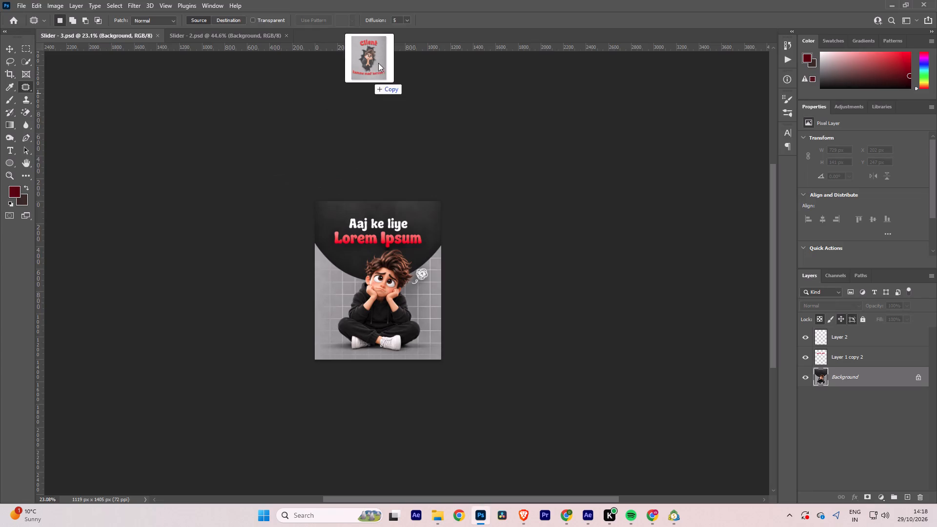
left_click_drag(378, 63, 377, 36)
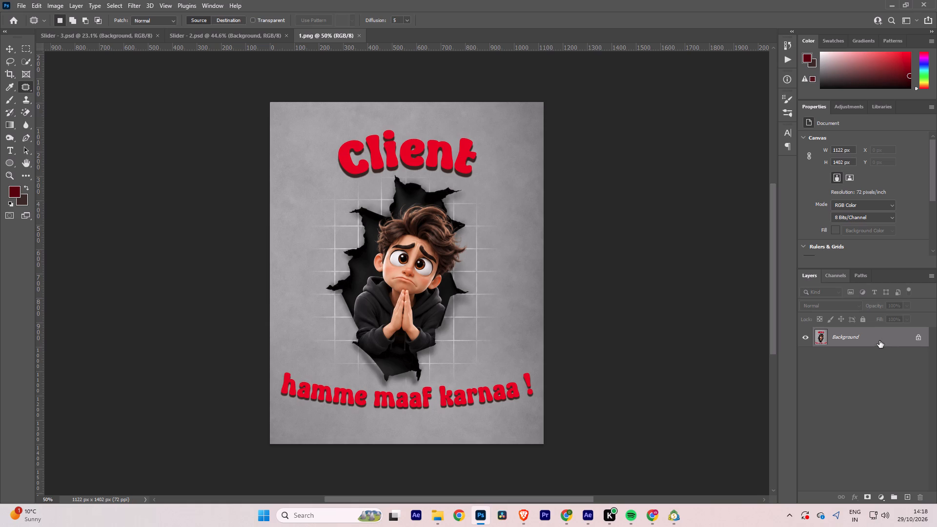
Select all the red lettering in 1.png with Color Range, sampling the red of the word Client.
scroll(126, 101, "up", 3, "alt")
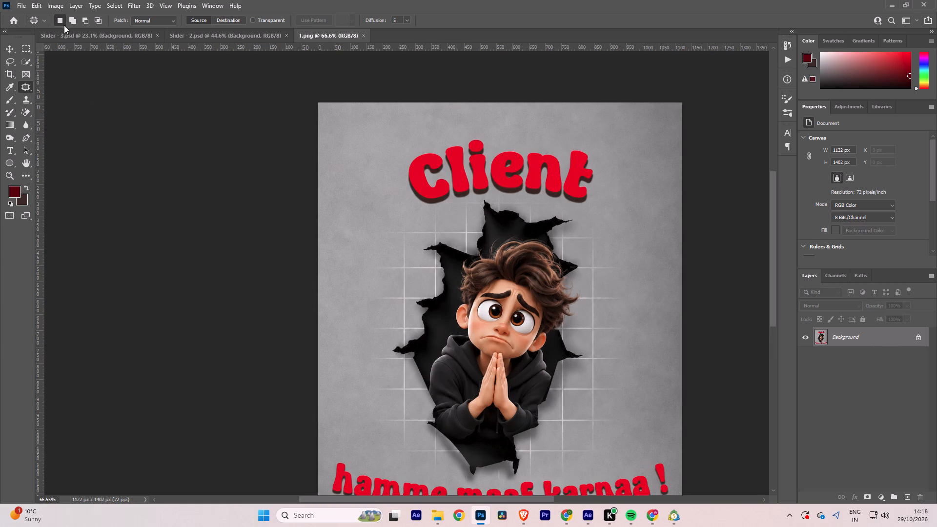
left_click(108, 3)
left_click(126, 98)
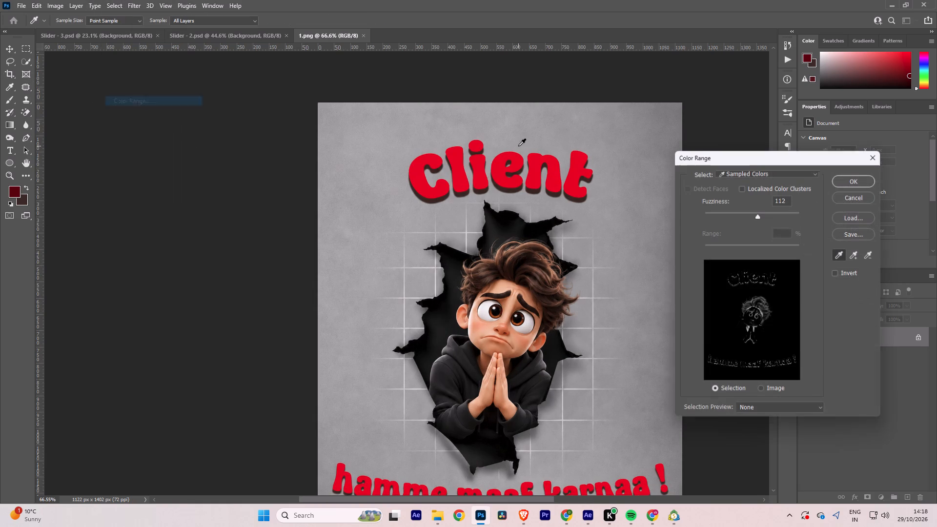
left_click(556, 186)
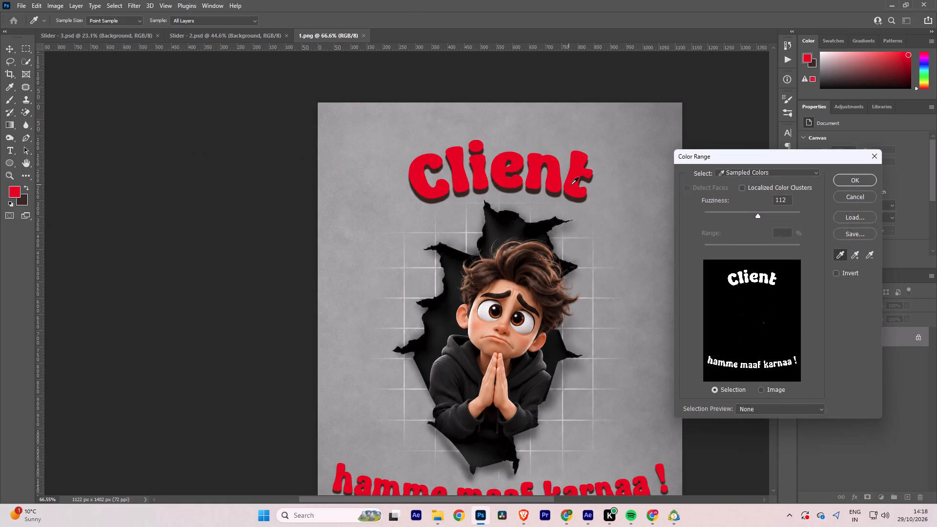
left_click(849, 181)
Feather the red text selection by 0.5 pixels and copy it to a new layer.
key("space")
key("space")
key("space")
key("space")
key("space")
key("space")
key("space")
key("space")
key("space")
key("space")
key("space")
key("space")
key("space")
key("space")
key("space")
key("space")
key("space")
key("space")
key("space")
key("space")
left_click_drag(499, 276, 454, 225)
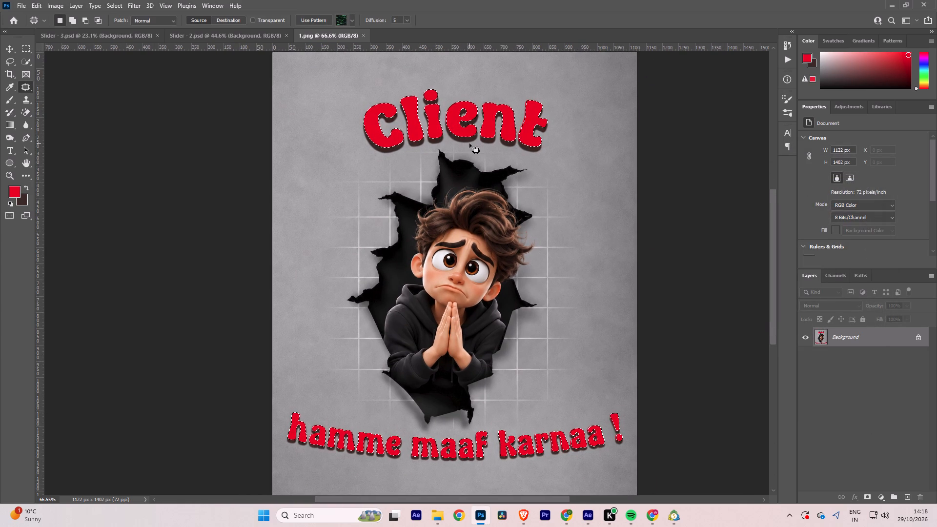
key("w")
right_click(468, 132)
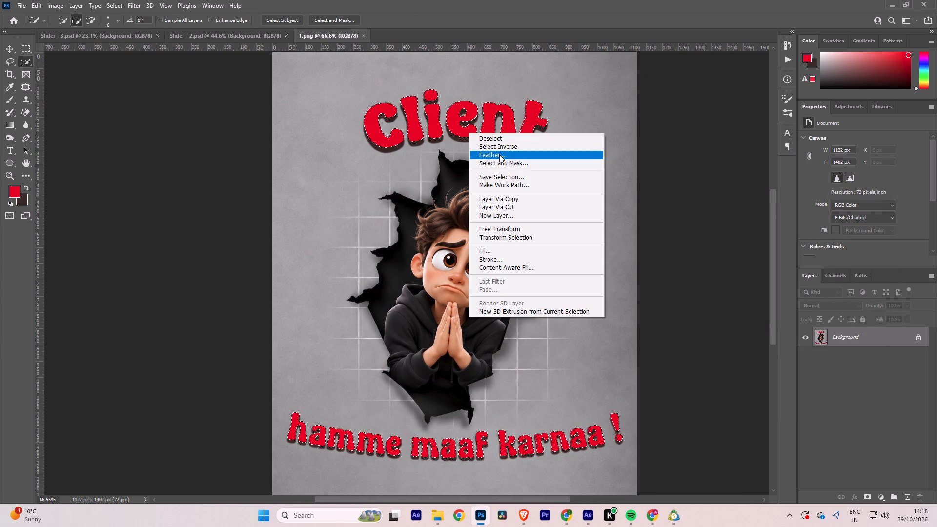
left_click(499, 154)
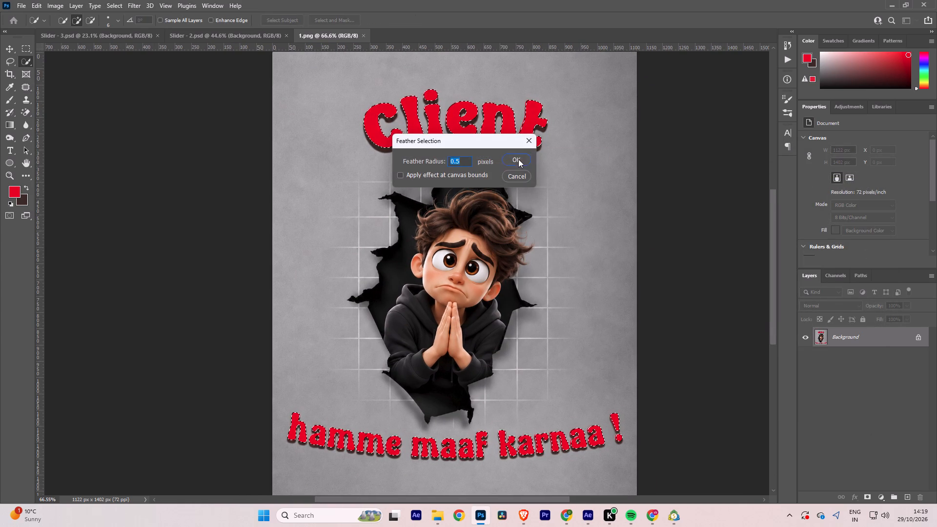
left_click(518, 159)
key("ctrl+j")
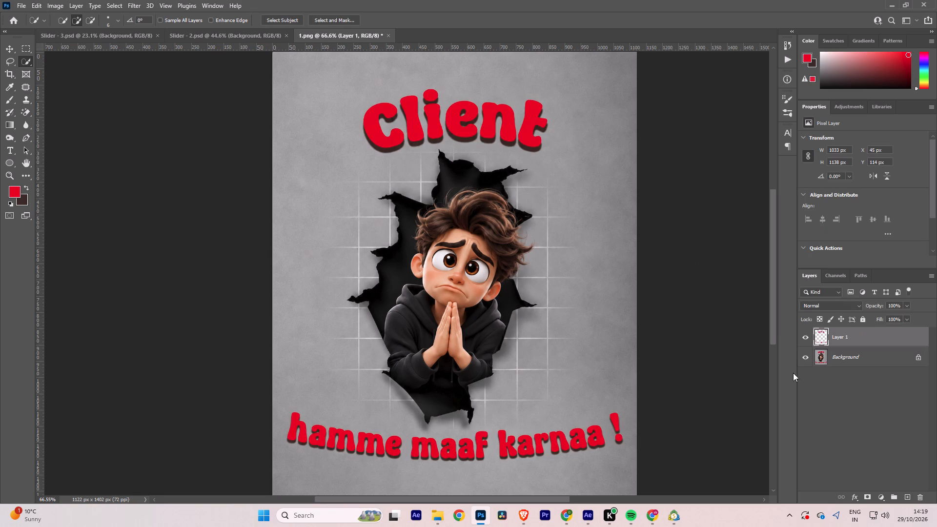
Hide the Background so that only the extracted red text on Layer 1 is shown.
left_click(807, 338)
left_click(805, 359)
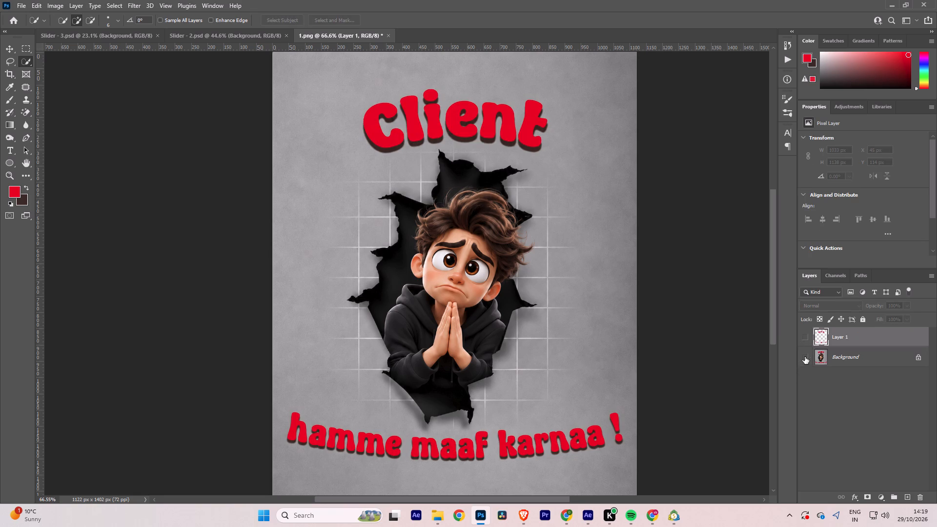
left_click(806, 334)
left_click(806, 334)
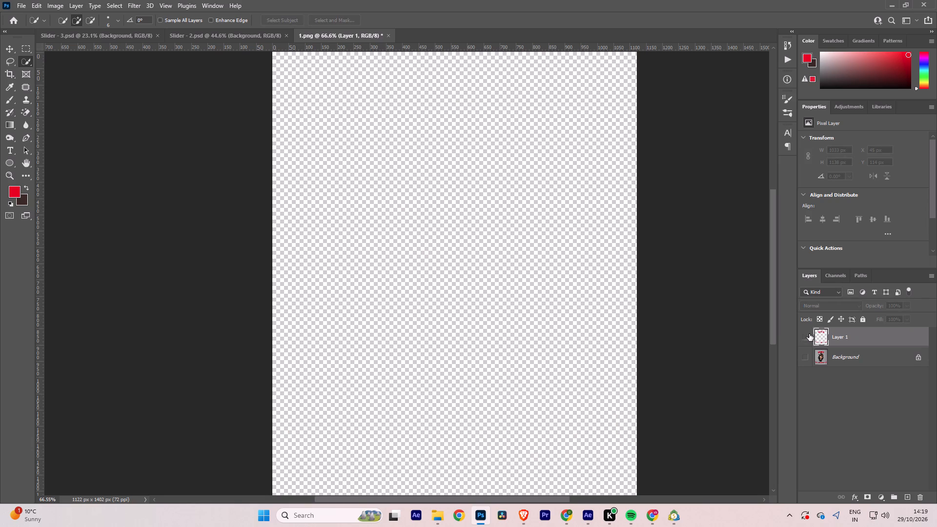
left_click(803, 337)
Duplicate the red text layer, Layer 1, four times.
left_click(846, 343)
key("ctrl+j")
key("ctrl+j")
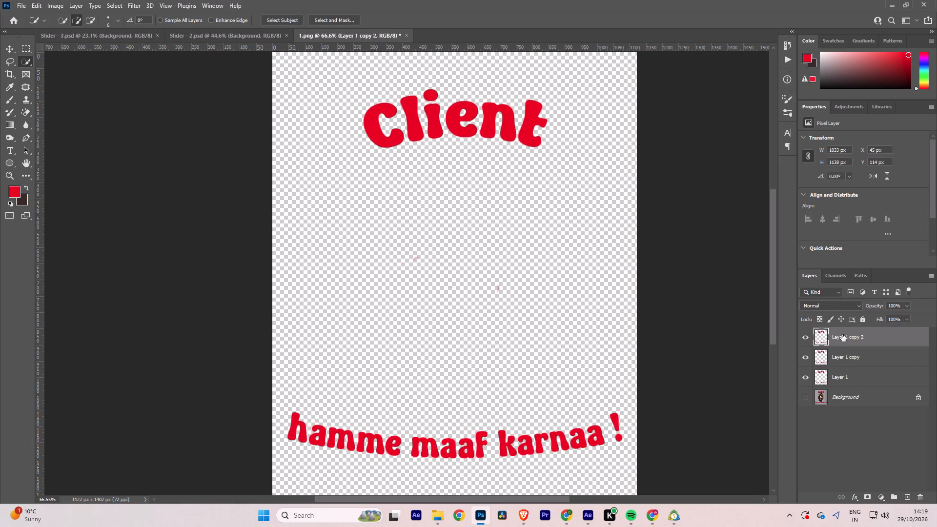
key("ctrl+j")
key("ctrl+j")
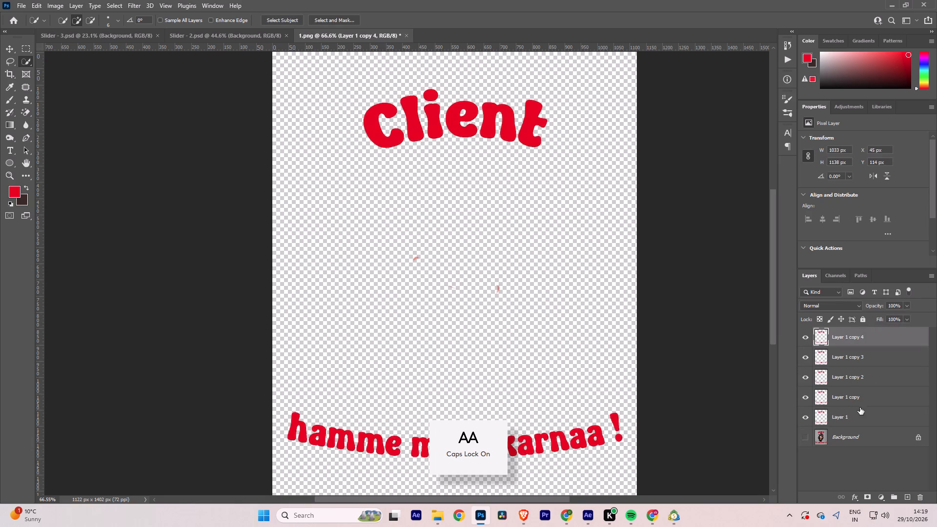
Merge the five stacked copies of the red text layer into a single layer above the Background.
left_click(853, 413, "shift")
key("ctrl+e")
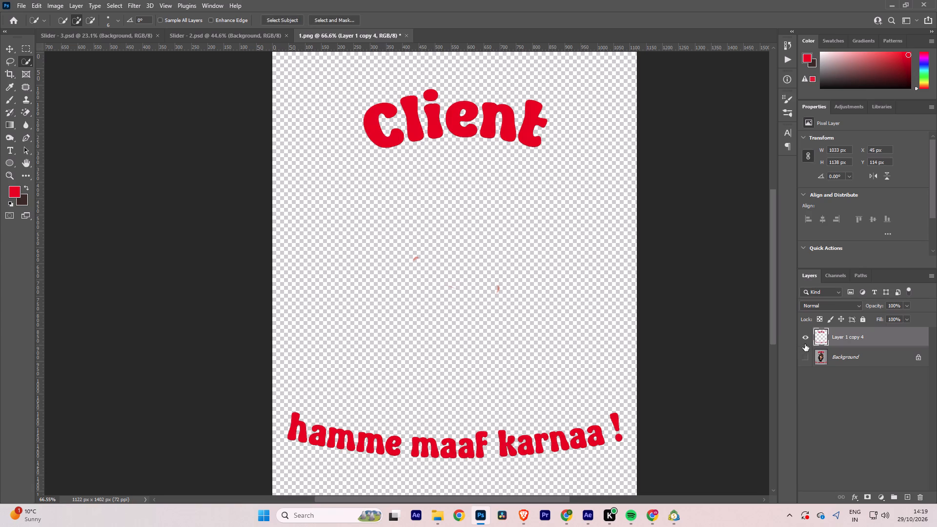
Hide the merged red text layer and show the Background poster image.
left_click(809, 339)
left_click(805, 359)
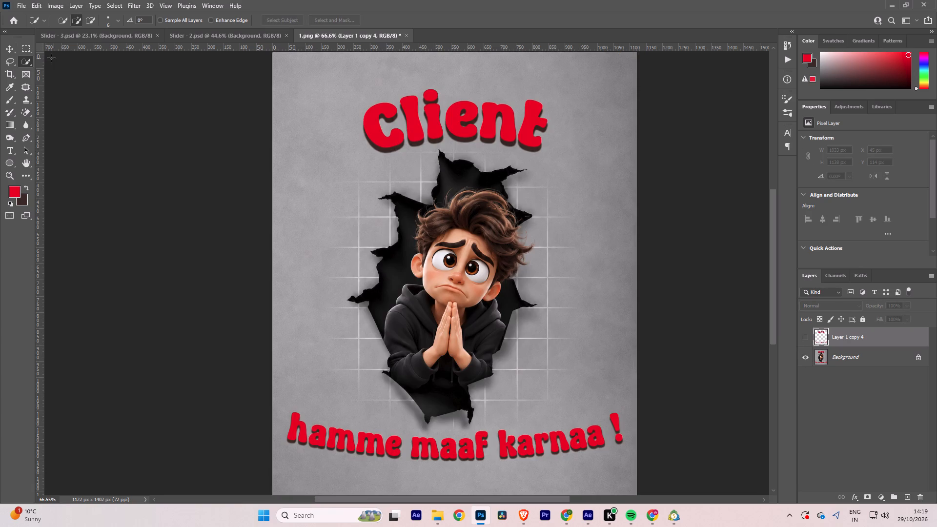
Outline the word Client and its shadow with the Patch tool, and make the Background the active layer.
left_click(7, 59)
scroll(461, 154, "up", 5, "alt")
key("space")
key("space")
key("space")
key("space")
key("space")
key("space")
left_click_drag(453, 149, 448, 162)
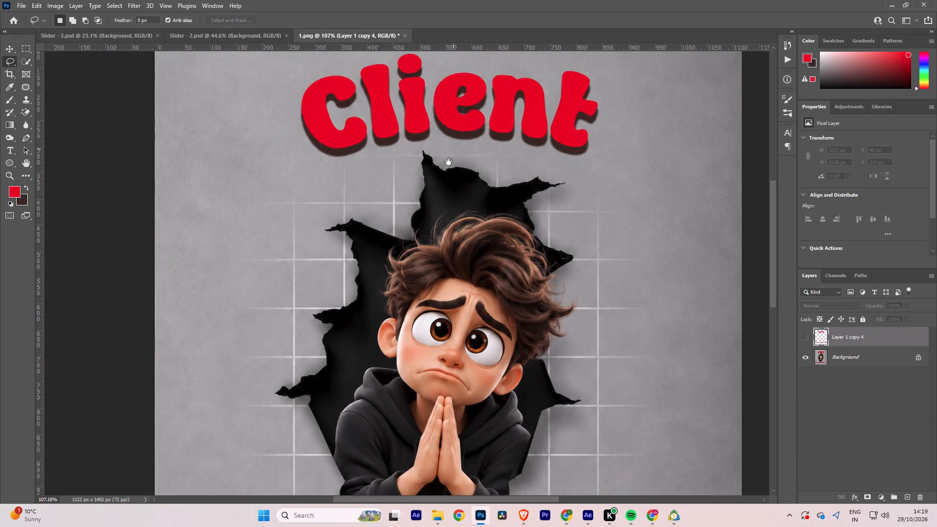
left_click_drag(448, 162, 433, 213)
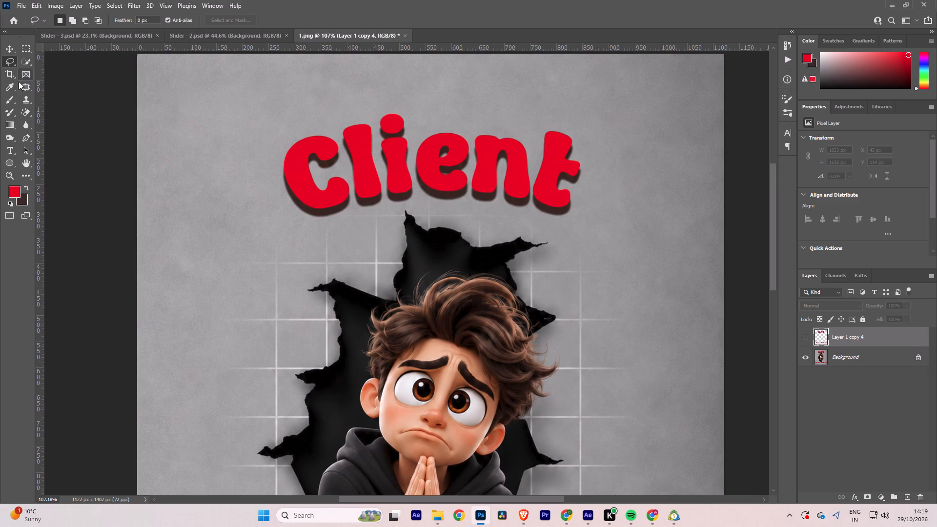
left_click(23, 86)
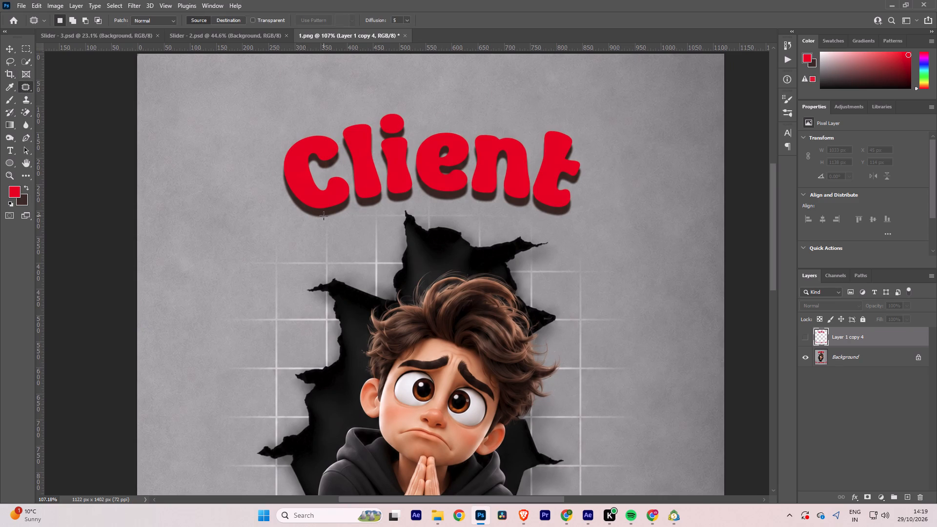
left_click_drag(303, 228, 363, 210)
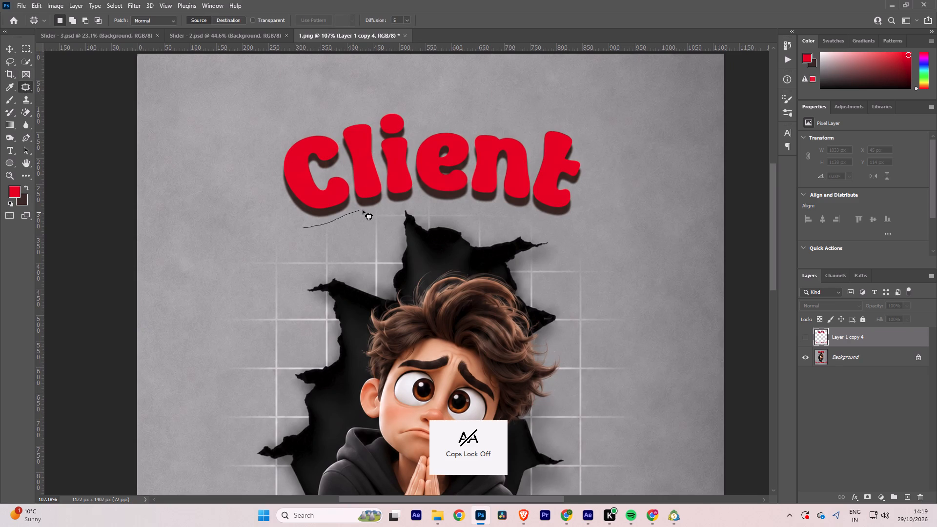
left_click_drag(363, 210, 581, 220)
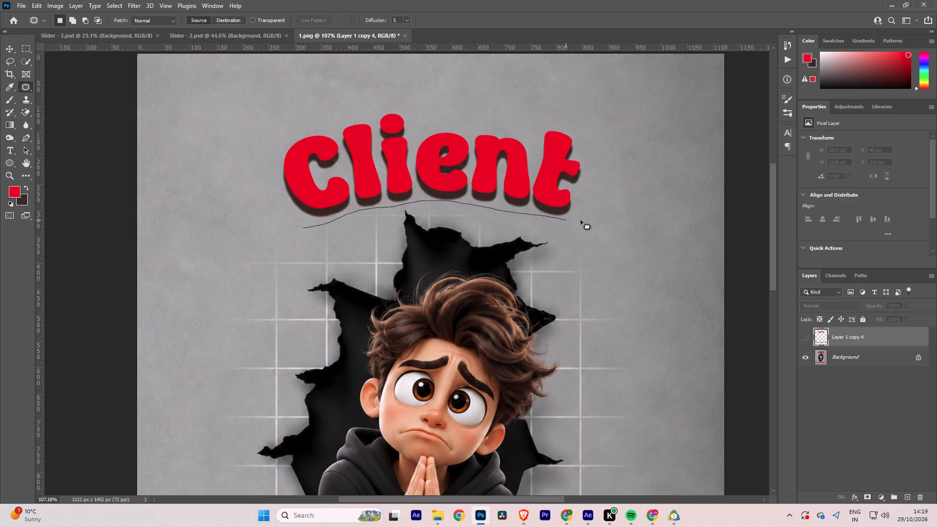
left_click_drag(581, 220, 275, 202)
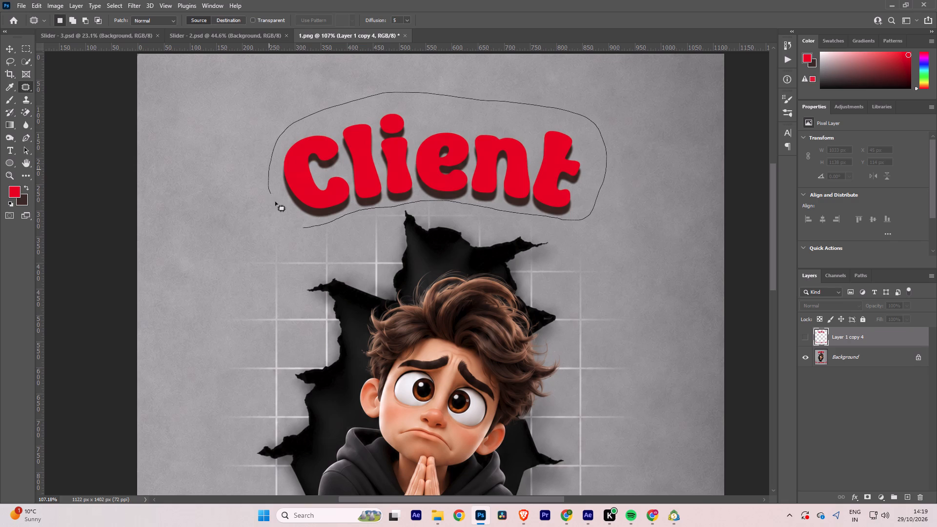
left_click_drag(275, 202, 308, 226)
scroll(440, 237, "down", 6, "alt")
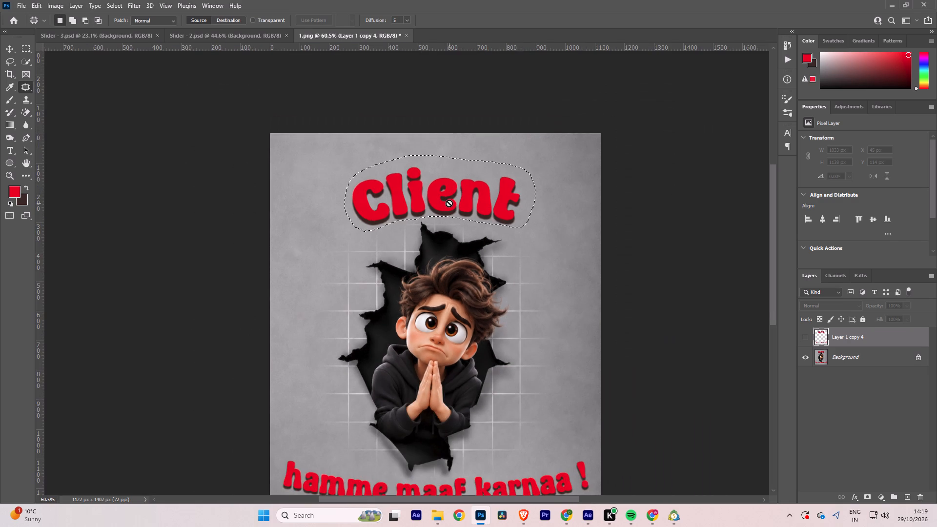
left_click(856, 360)
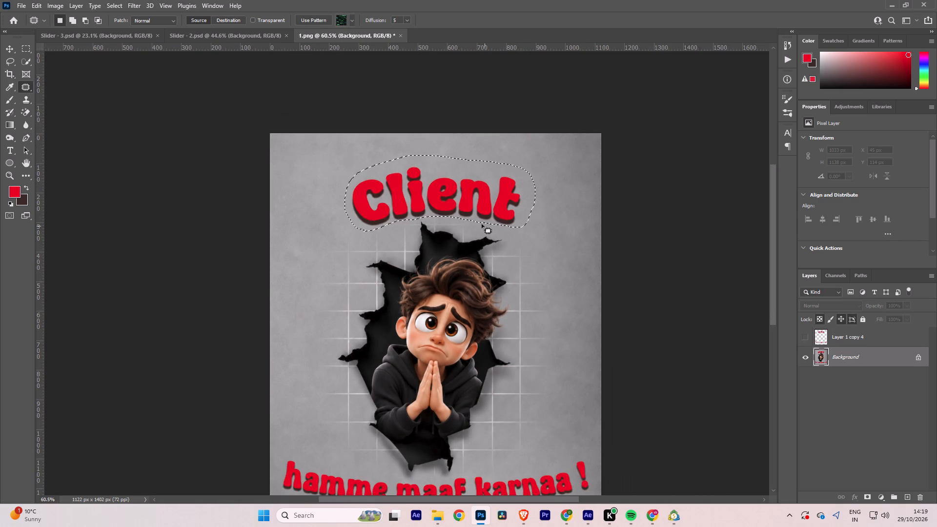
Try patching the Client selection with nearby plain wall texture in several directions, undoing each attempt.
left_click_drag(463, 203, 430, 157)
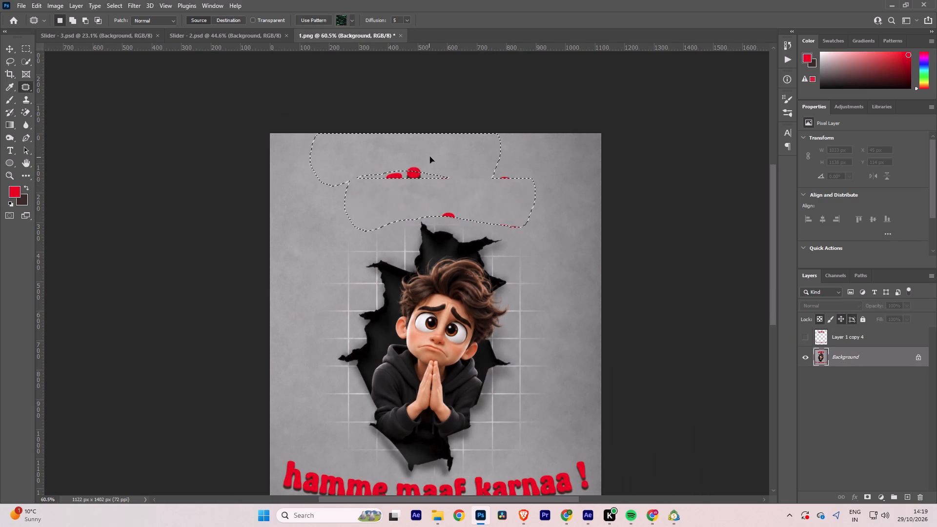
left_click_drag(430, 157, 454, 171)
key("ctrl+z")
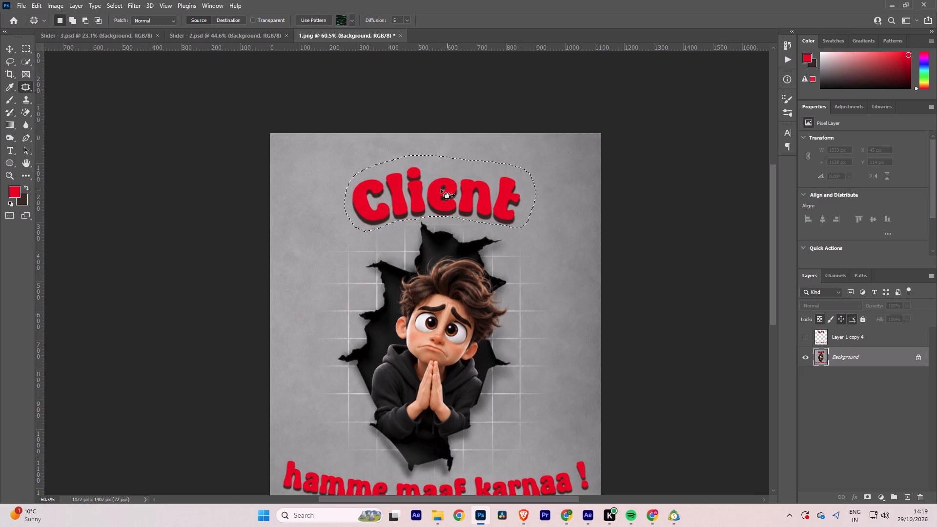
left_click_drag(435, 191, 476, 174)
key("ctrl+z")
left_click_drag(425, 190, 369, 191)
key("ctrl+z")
Fill the selection around Client with Content-Aware on the Background, and deselect.
key("shift+BackSpace")
key("Return")
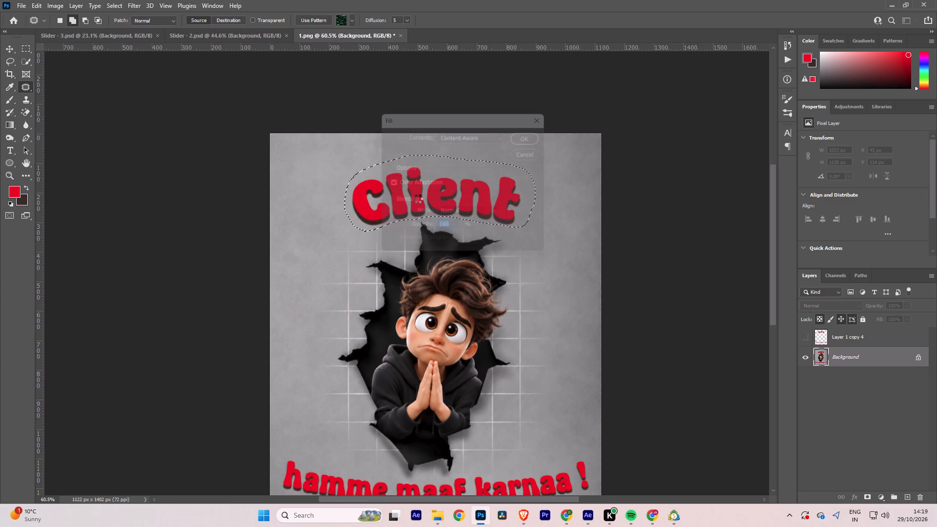
key("ctrl+d")
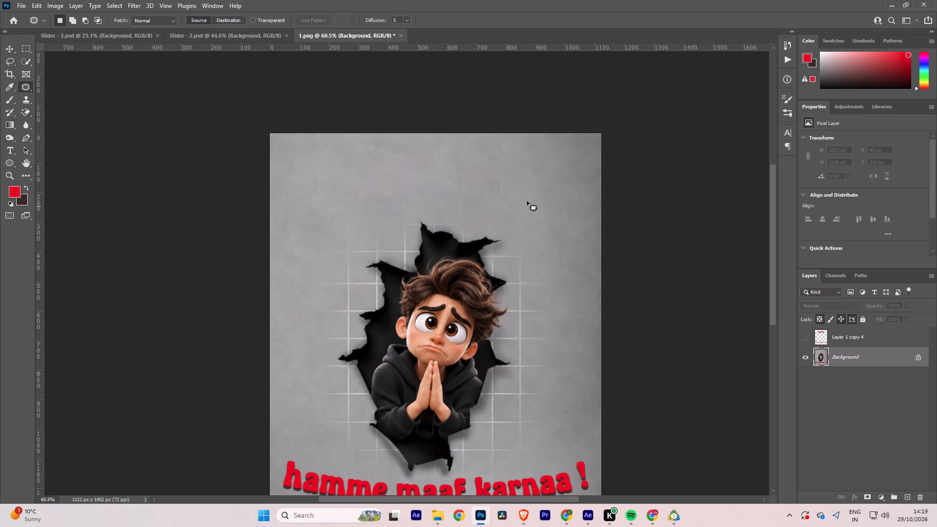
Patch the leftover line marks and reddish traces where Client stood with clean grey wall texture.
scroll(537, 194, "up", 2, "alt")
left_click(461, 152)
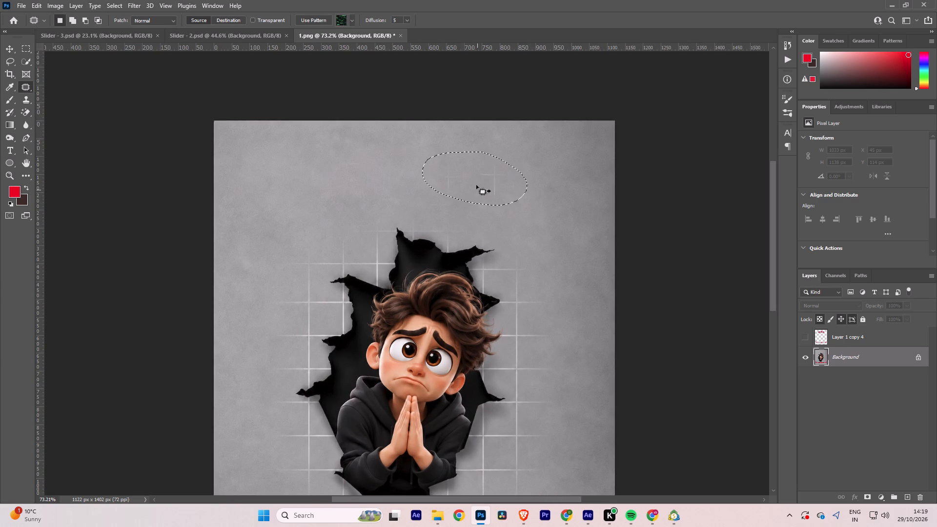
left_click_drag(476, 184, 371, 178)
left_click_drag(421, 150, 455, 157)
left_click_drag(451, 178, 489, 158)
left_click_drag(346, 147, 387, 187)
left_click_drag(387, 187, 367, 157)
left_click_drag(358, 175, 444, 159)
left_click_drag(404, 188, 408, 191)
left_click_drag(431, 205, 497, 179)
left_click(510, 193)
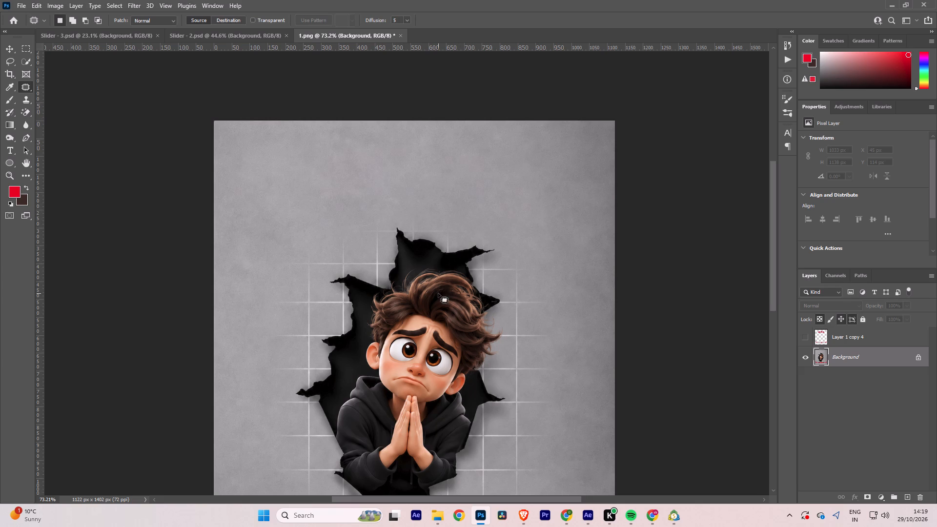
Outline the curved line "hamme maaf karnaa !" and its shadow with the Patch tool on the Background.
scroll(439, 292, "down", 8, "alt")
key("space")
left_click_drag(431, 341, 415, 267)
scroll(416, 304, "up", 7, "alt")
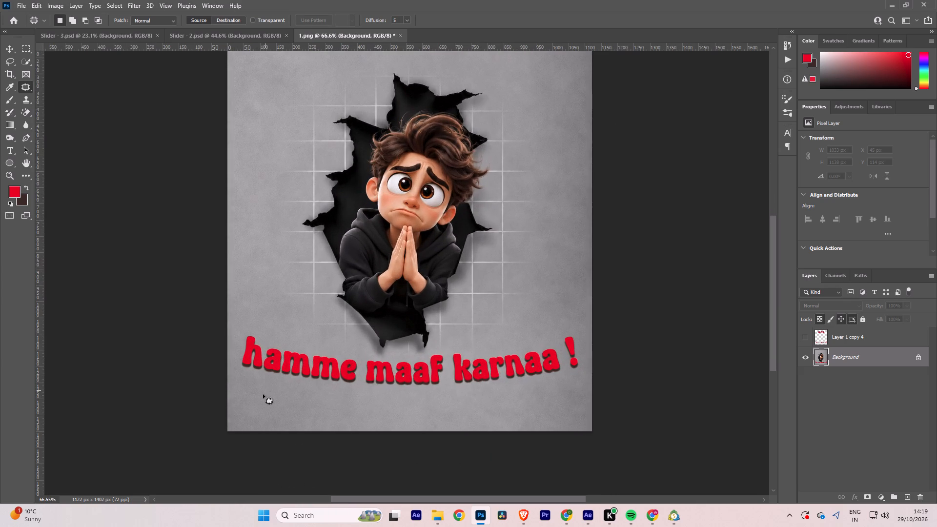
left_click_drag(239, 370, 482, 390)
left_click_drag(482, 390, 485, 346)
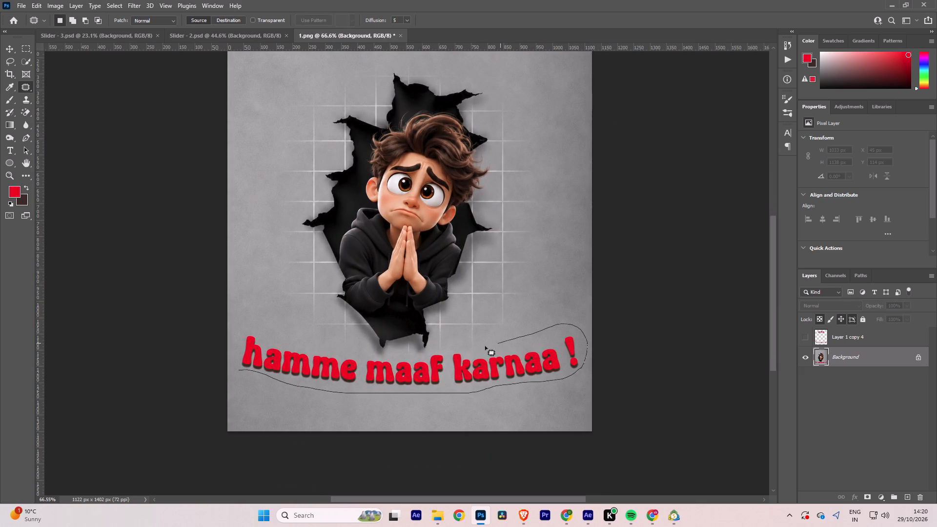
left_click_drag(485, 346, 261, 332)
left_click_drag(261, 332, 248, 370)
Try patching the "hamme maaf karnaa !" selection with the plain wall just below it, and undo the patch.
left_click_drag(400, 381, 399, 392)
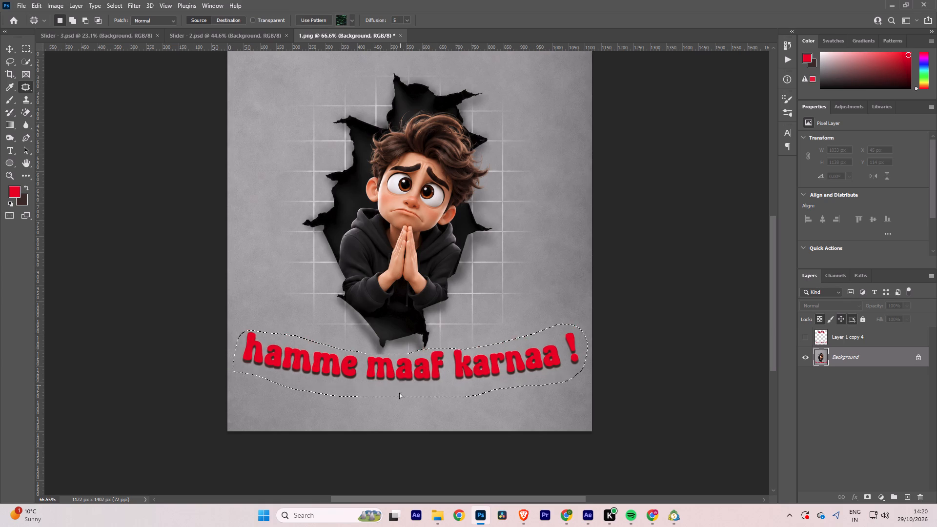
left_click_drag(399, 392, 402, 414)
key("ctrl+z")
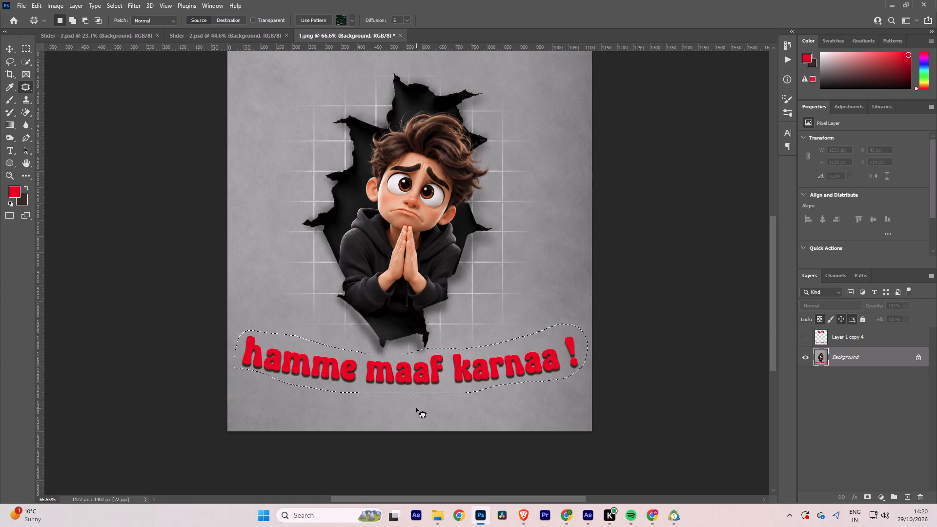
Fill the selection around "hamme maaf karnaa !" with Content-Aware on the Background, and deselect.
key("shift+BackSpace")
key("Return")
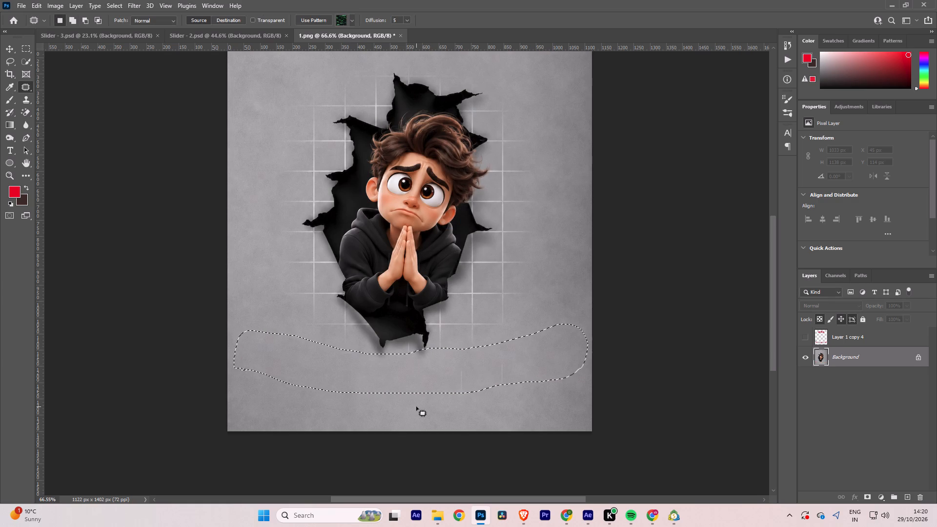
key("ctrl+d")
Patch the leftover marks and grid-line traces below the torn hole with clean grey wall texture.
left_click_drag(495, 354, 454, 396)
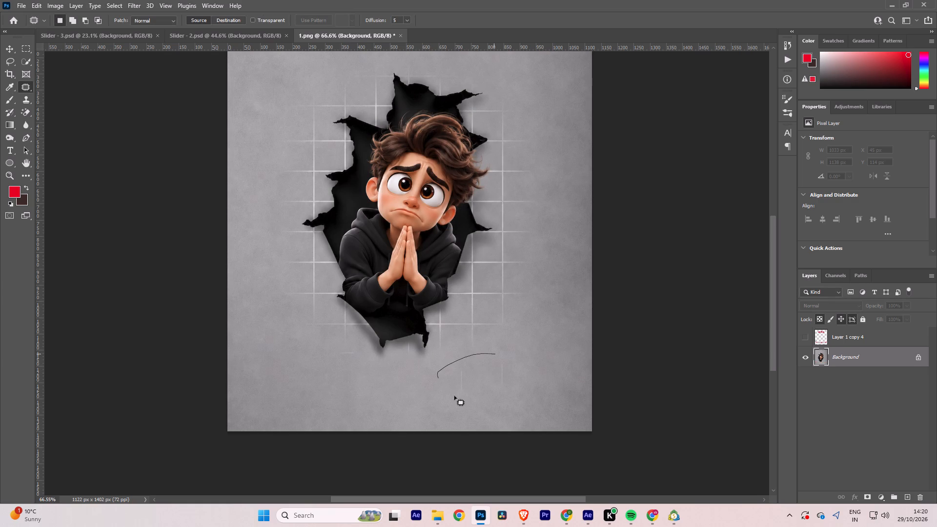
left_click_drag(454, 396, 485, 368)
left_click_drag(478, 382, 523, 416)
left_click_drag(509, 349, 506, 363)
left_click_drag(506, 359, 515, 346)
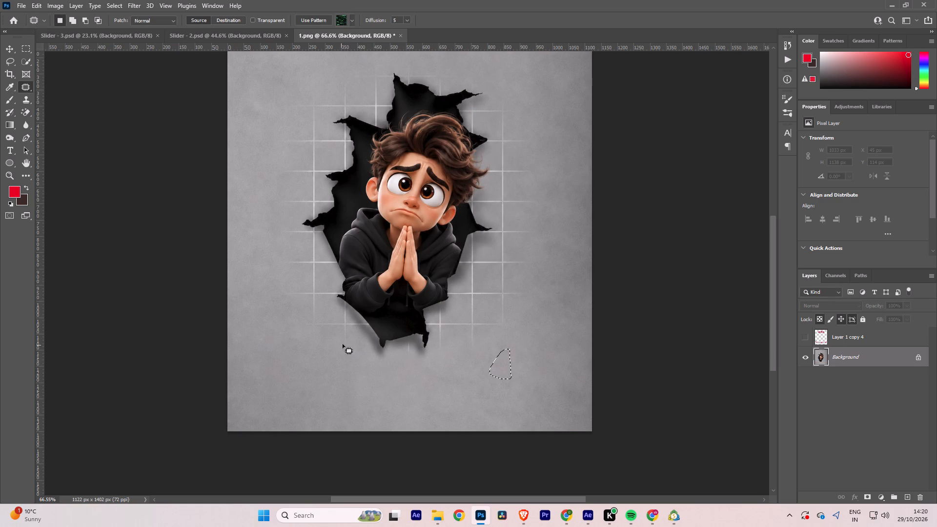
left_click(343, 344)
left_click_drag(334, 354, 314, 364)
left_click(350, 347)
left_click_drag(346, 354, 401, 385)
left_click_drag(493, 385, 494, 390)
left_click_drag(491, 392, 527, 382)
left_click_drag(470, 388, 474, 387)
scroll(473, 356, "down", 7, "alt")
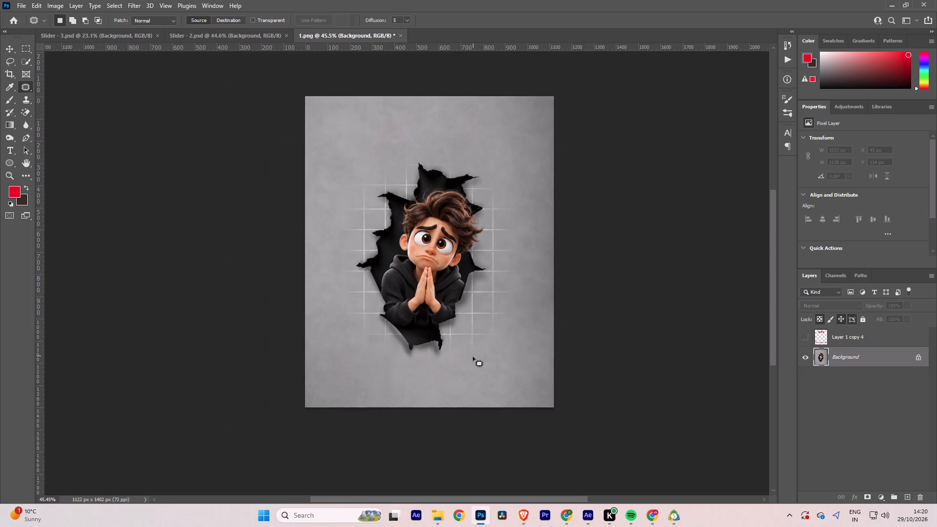
scroll(473, 357, "down", 1, "alt")
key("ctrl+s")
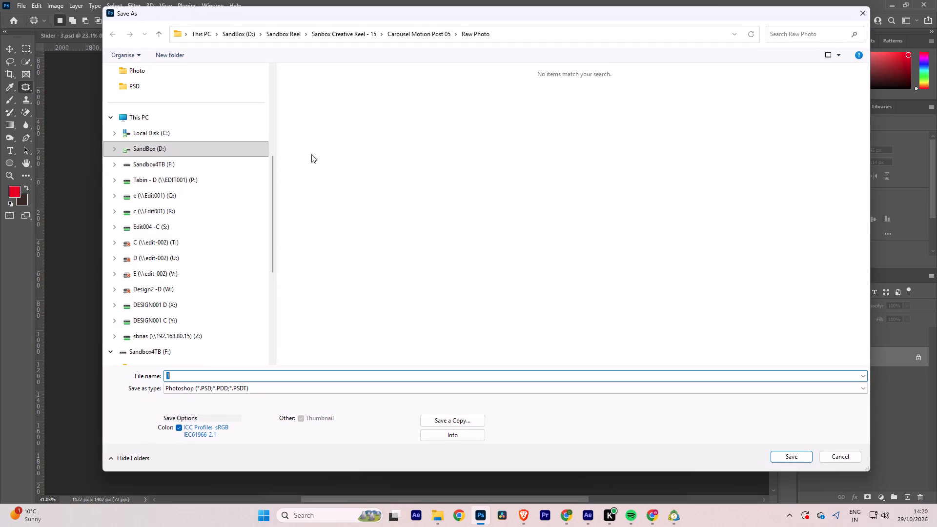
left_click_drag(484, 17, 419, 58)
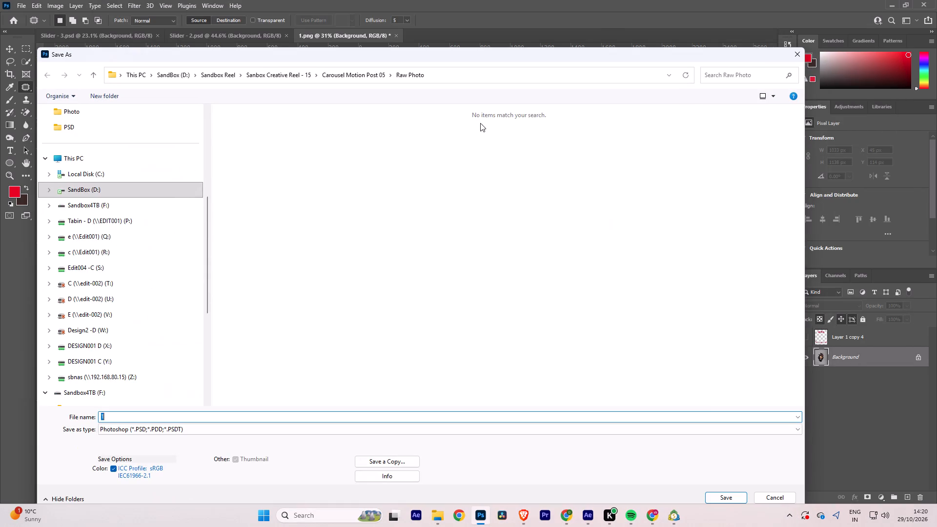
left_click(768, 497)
Show the merged red text layer, Layer 1 copy 4, over the cleaned Background.
left_click(807, 337)
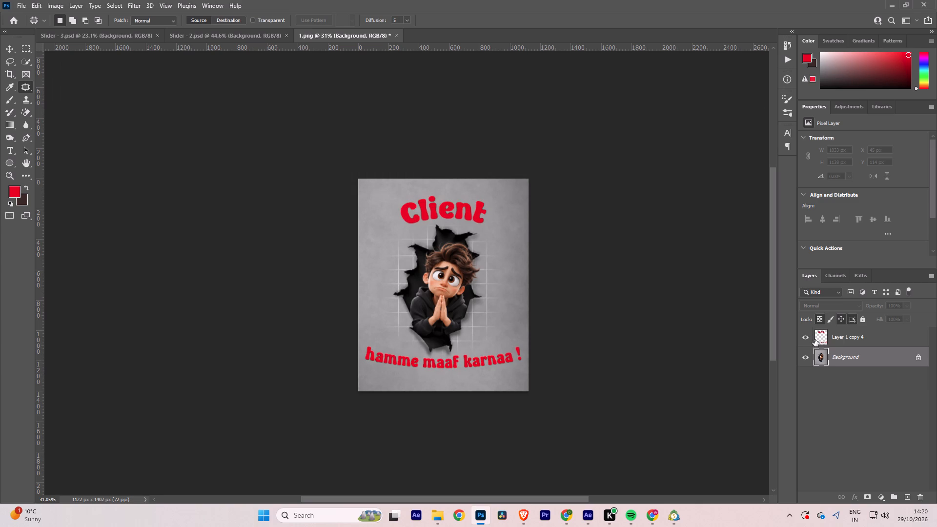
Switch to the Raw Photo folder in File Explorer.
key("alt+Tab")
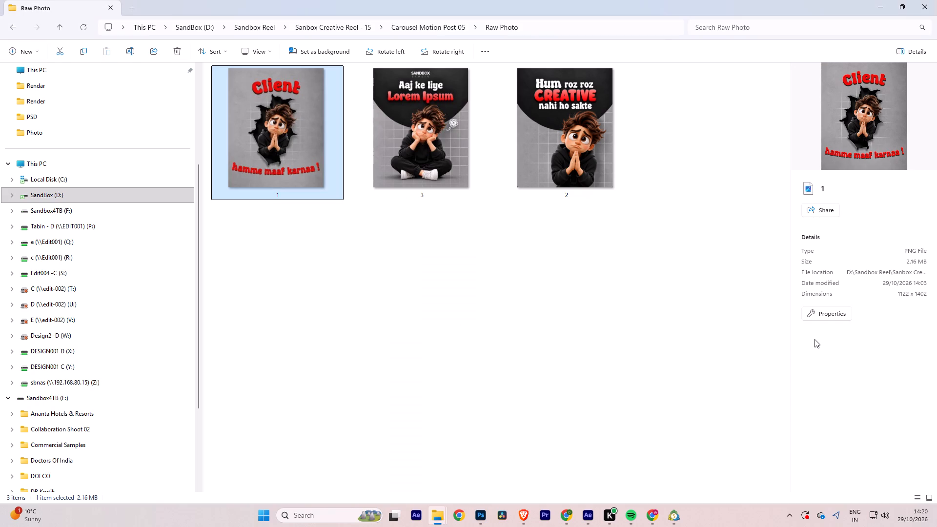
Return to Photoshop and save poster 1 as "Slider - 1" in the PSD folder of Carousel Motion Post 05.
key("alt+Tab")
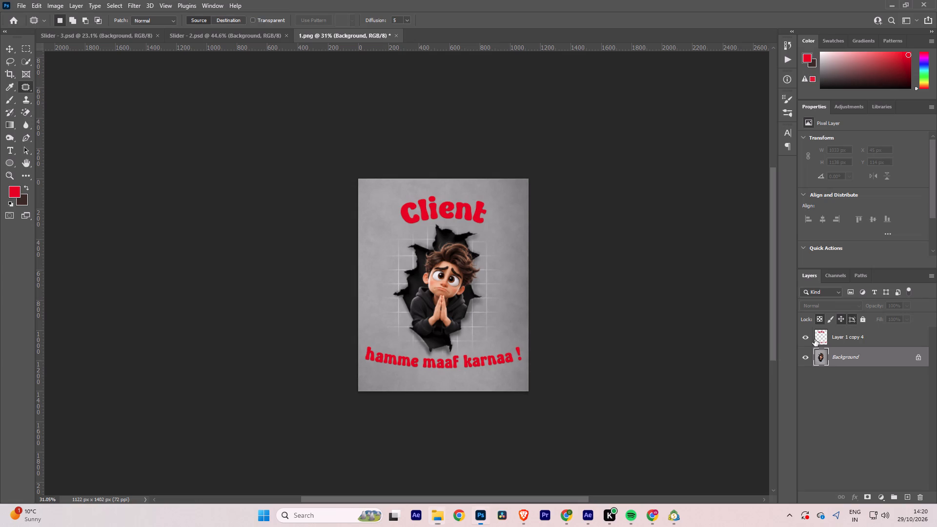
key("ctrl+s")
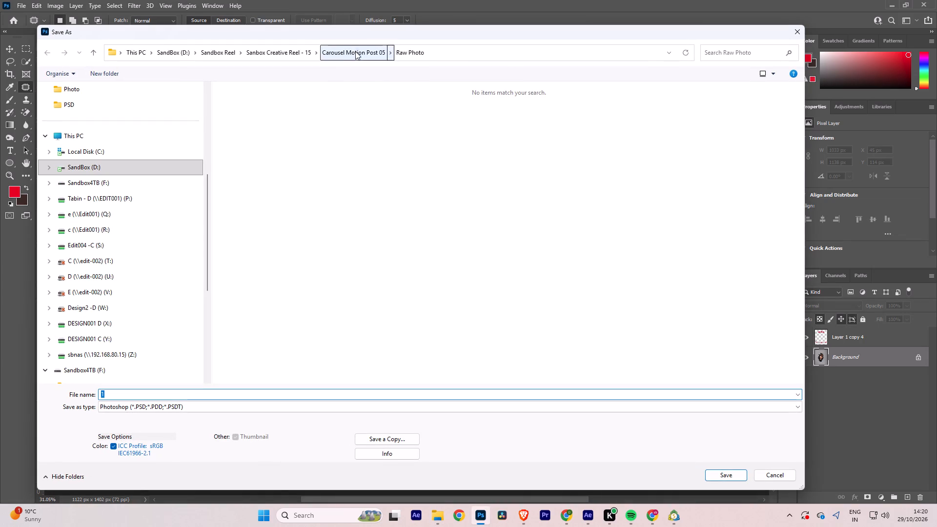
left_click(355, 51)
double_click(289, 107)
left_click(279, 116)
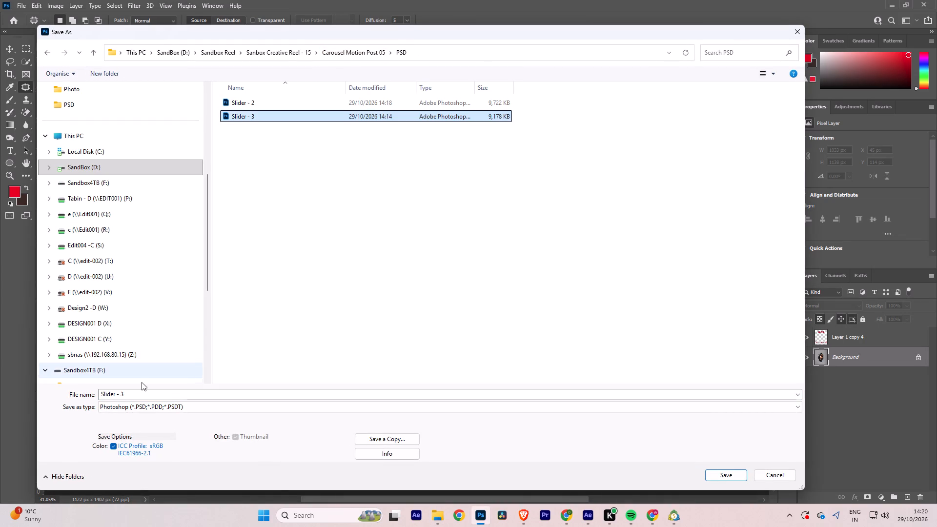
double_click(142, 388)
double_click(140, 392)
key("1")
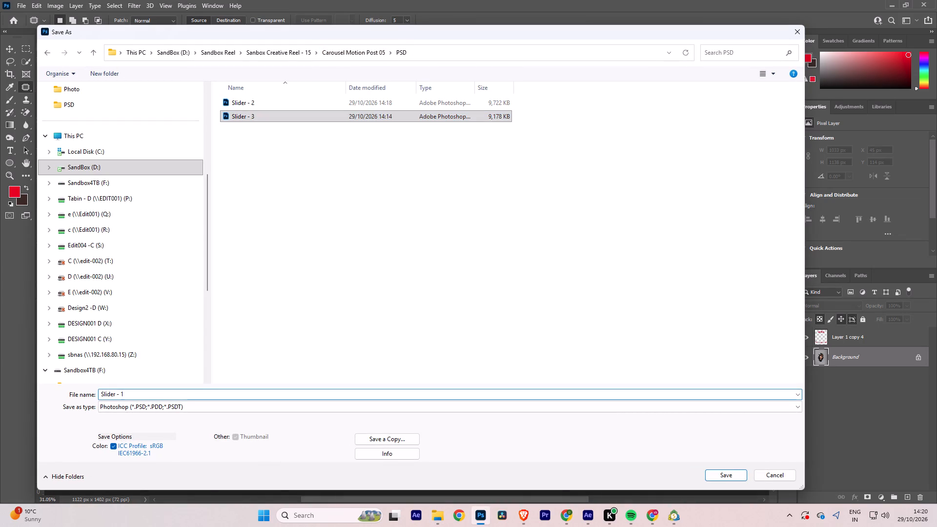
key("Return")
left_click(909, 205)
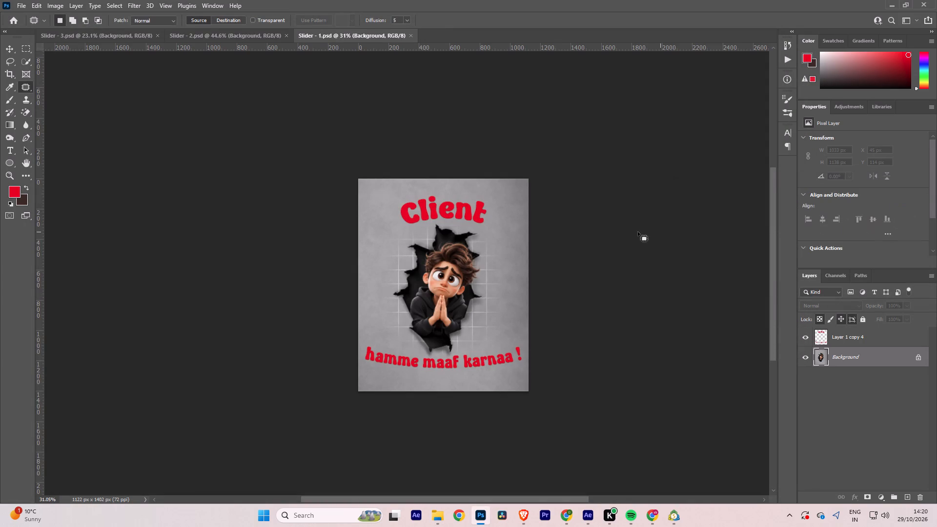
Copy the word "Client" from Layer 1 copy 4 onto its own layer, with the Background hidden, and hide the new layer.
left_click(840, 333)
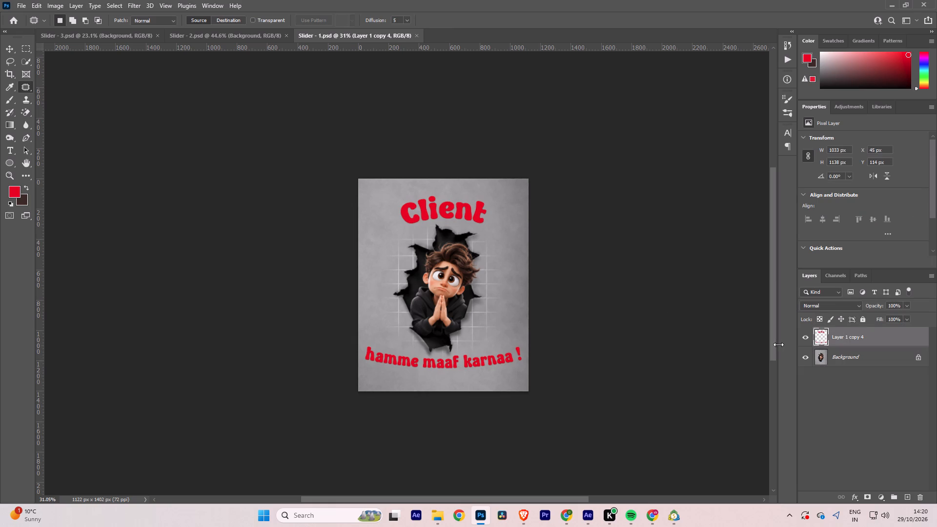
left_click(806, 359)
left_click_drag(400, 232, 444, 230)
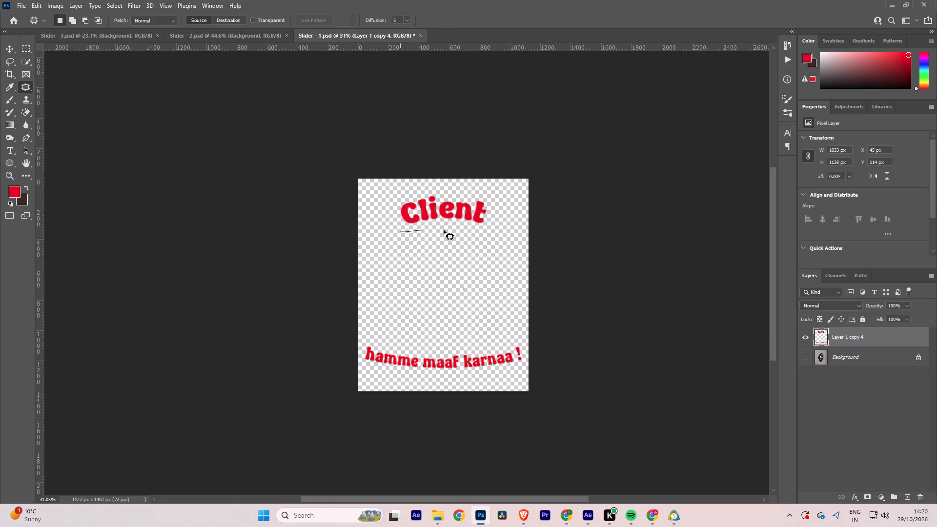
left_click_drag(444, 230, 409, 230)
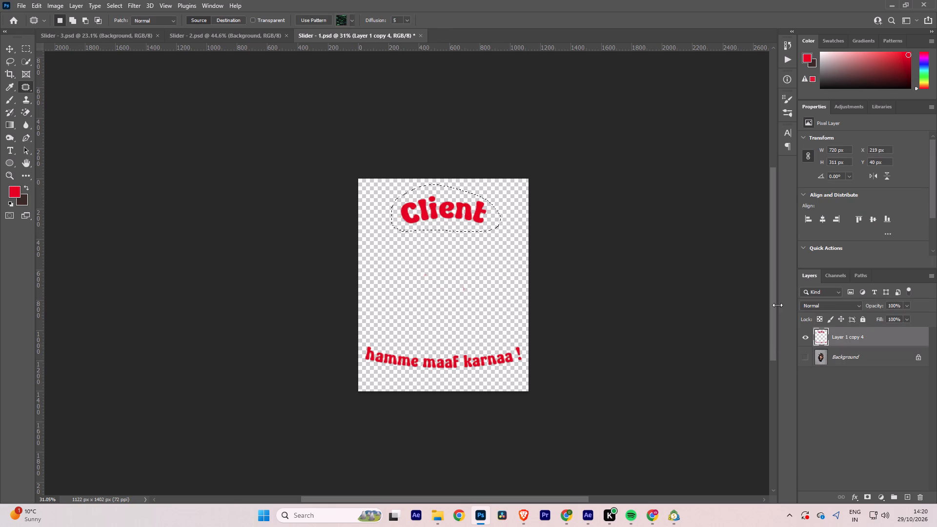
key("ctrl+j")
left_click(810, 340)
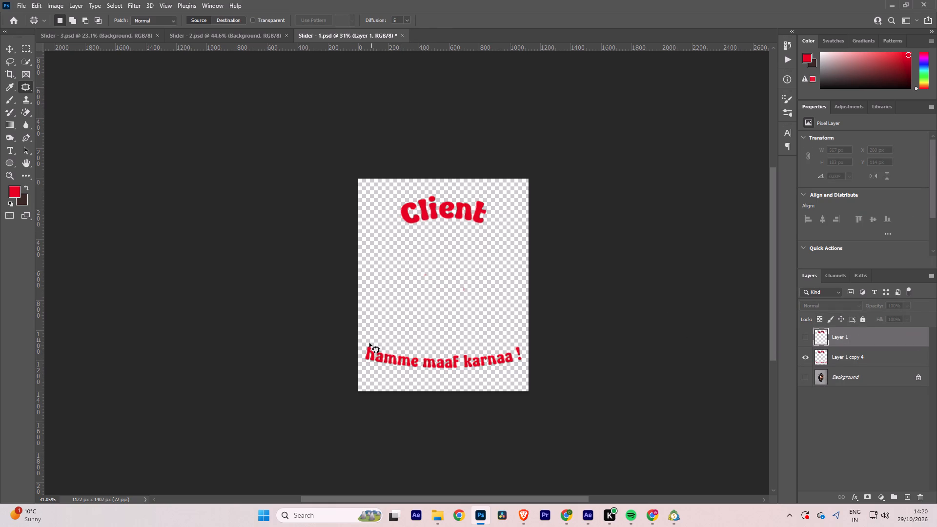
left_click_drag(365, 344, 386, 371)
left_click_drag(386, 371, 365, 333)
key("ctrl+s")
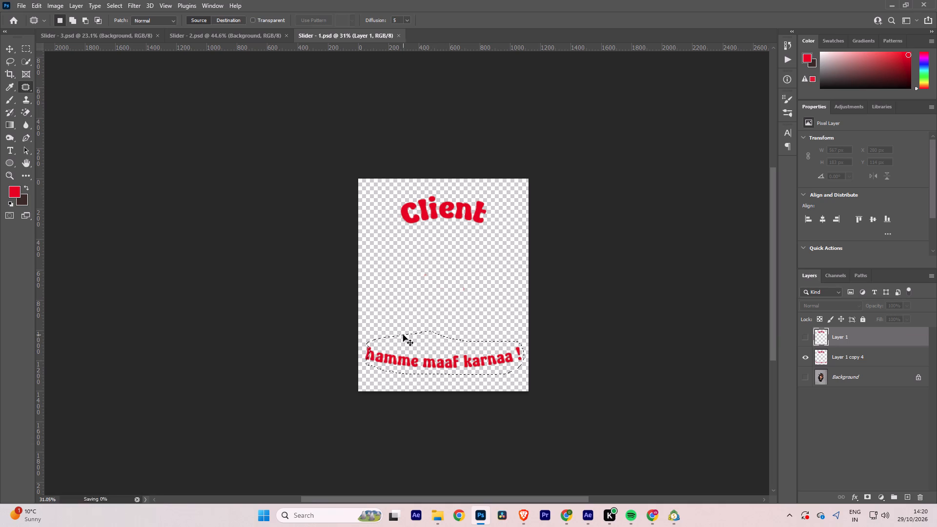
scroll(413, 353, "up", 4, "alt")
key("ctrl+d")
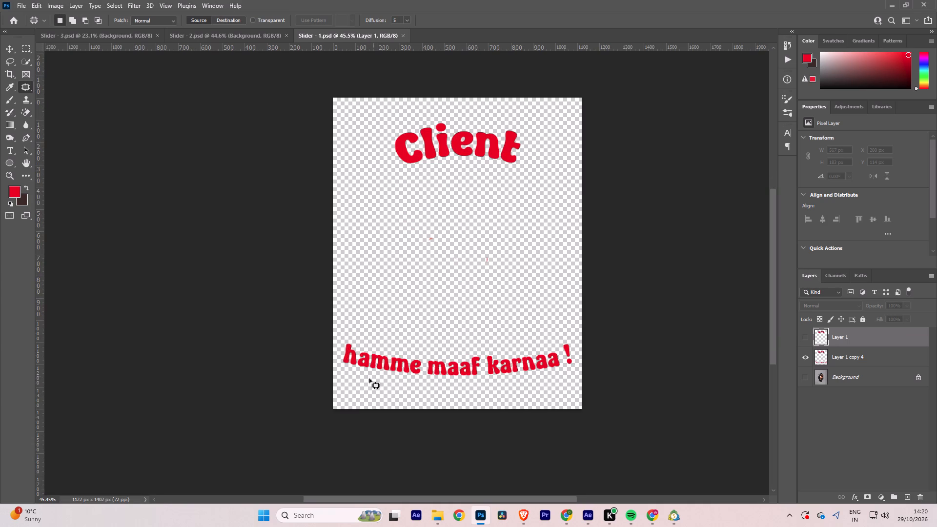
Select around "hamme maaf karnaa !" on Layer 1 copy 4 and copy it onto its own layer.
left_click_drag(344, 373, 573, 335)
left_click_drag(573, 335, 344, 372)
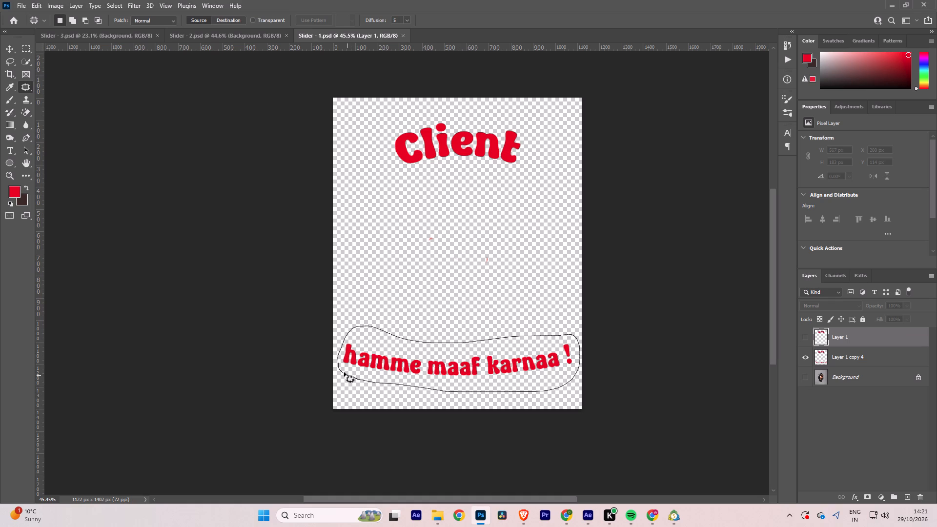
left_click_drag(344, 372, 344, 369)
left_click(862, 361)
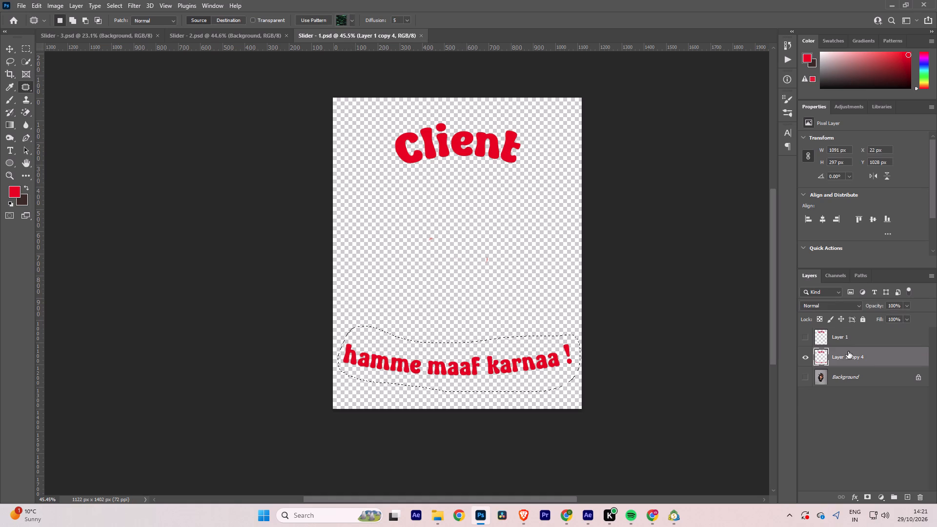
key("ctrl+j")
Delete the combined text layer, Layer 1 copy 4, leaving only the two separate text layers above the Background.
left_click(807, 358)
left_click(804, 337)
left_click(807, 376)
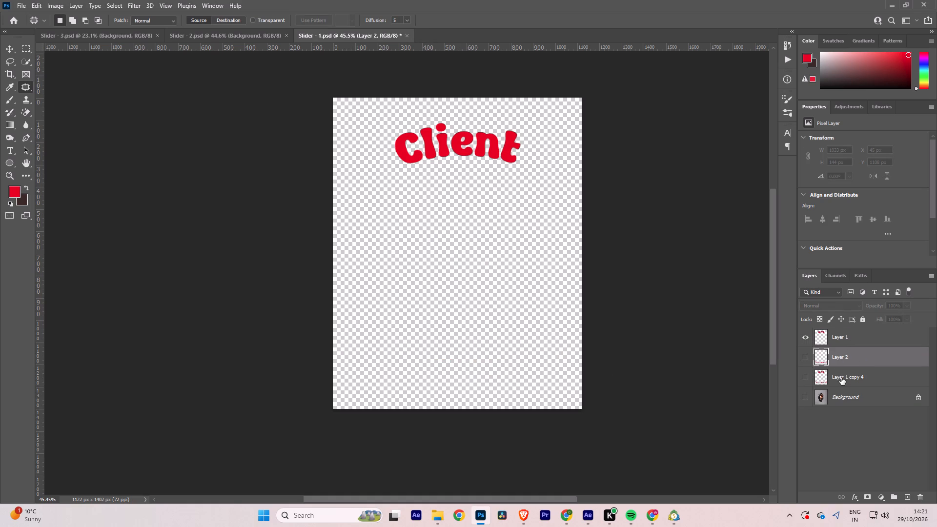
left_click(841, 378)
key("Delete")
Show Layer 2 and the Background together with Layer 1.
left_click(805, 354)
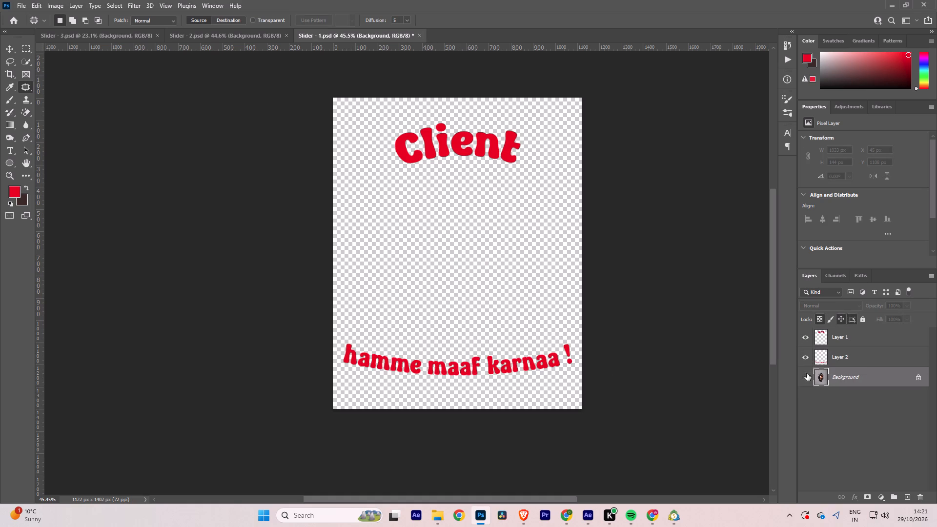
left_click(806, 375)
double_click(806, 375)
left_click(806, 375)
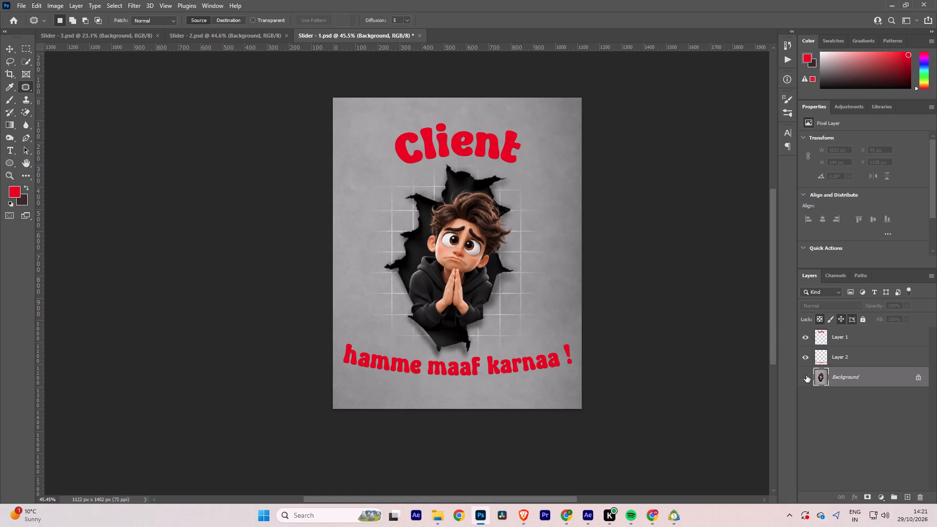
left_click(806, 375)
Add a Drop Shadow to Layer 1, the "Client" text, with a distance of 3 px and an angle of 94°.
key("v")
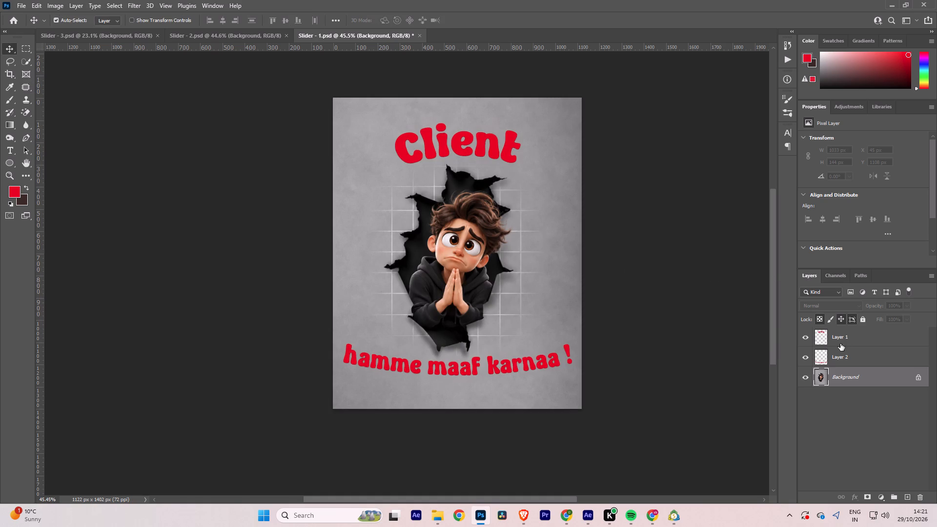
left_click(847, 338)
right_click(847, 338)
double_click(882, 336)
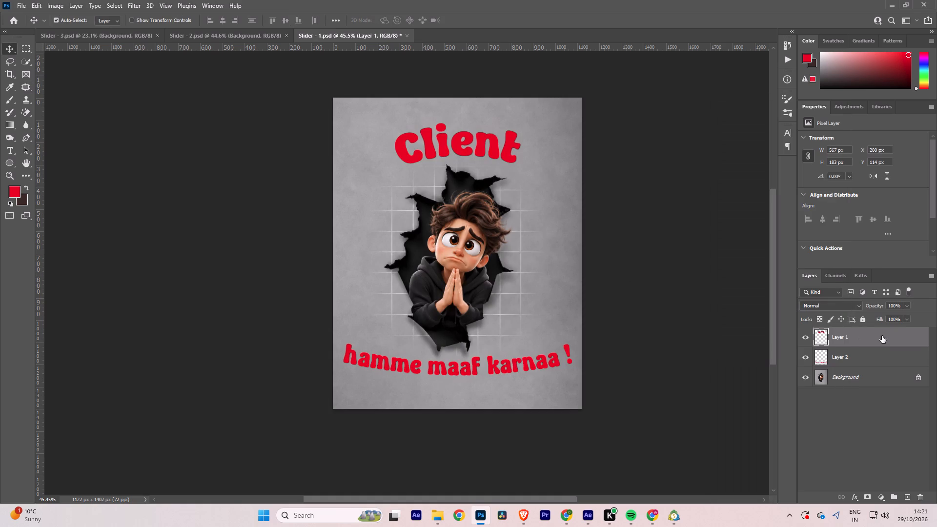
double_click(914, 334)
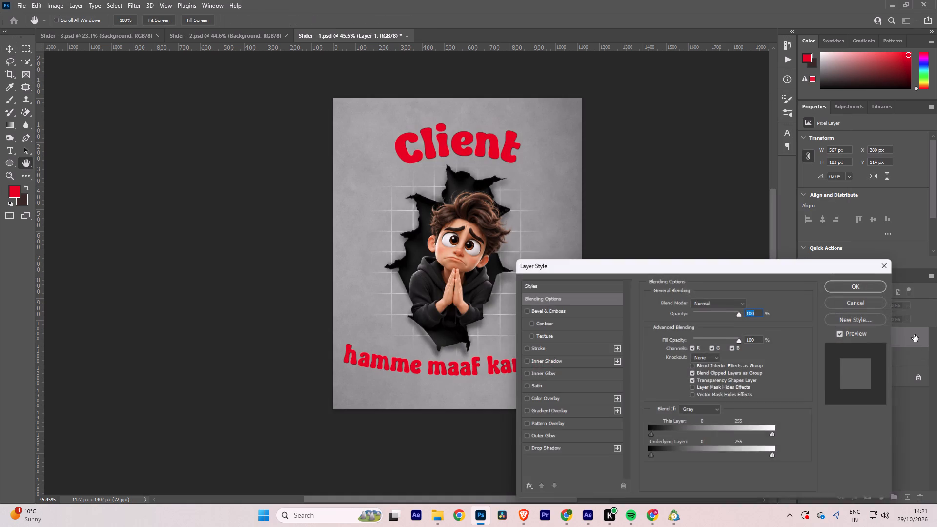
left_click_drag(678, 265, 731, 188)
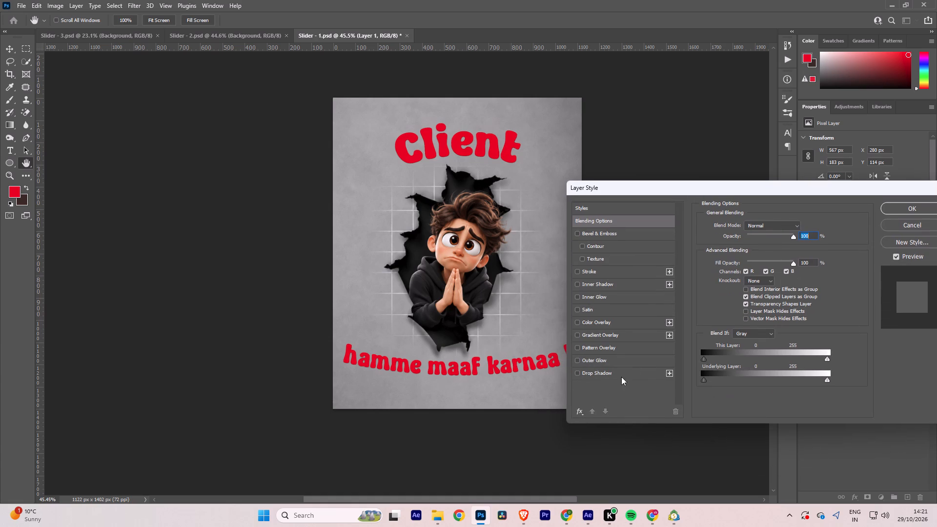
left_click(617, 373)
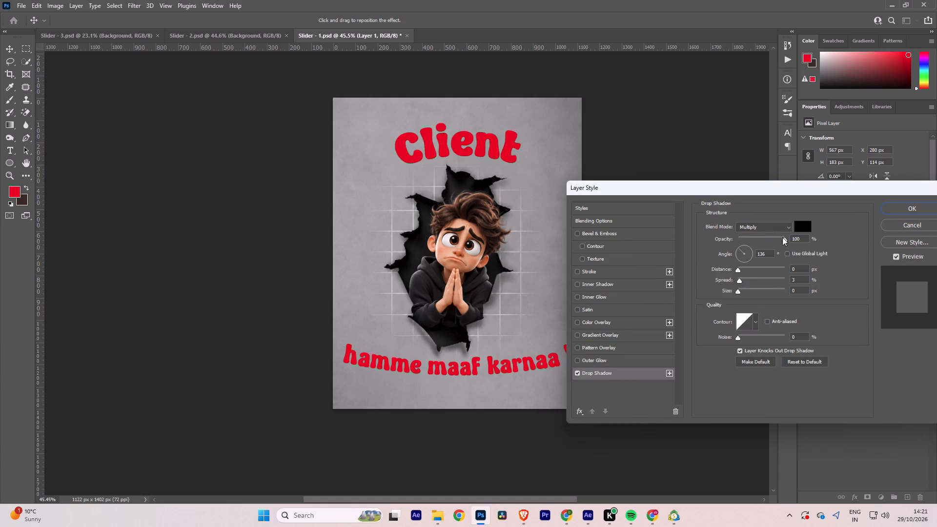
left_click(737, 269)
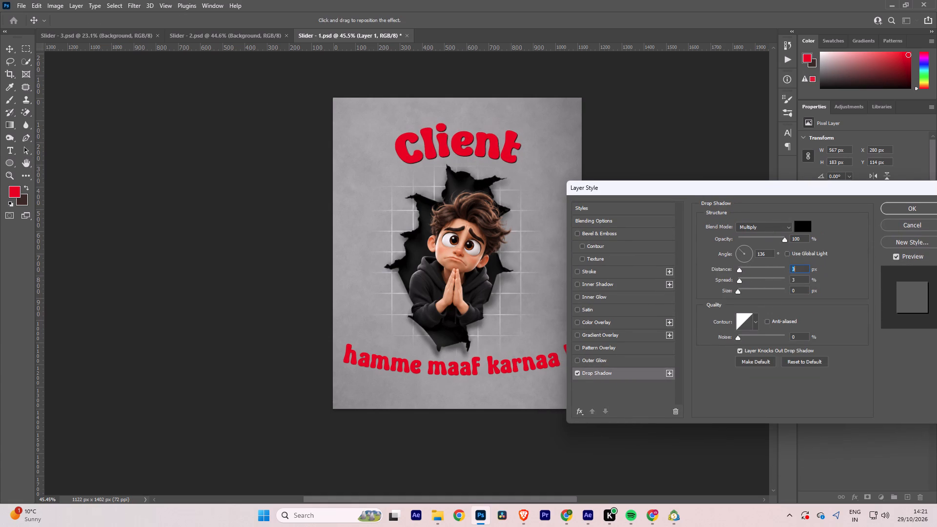
left_click_drag(741, 249, 744, 271)
left_click_drag(742, 261, 741, 240)
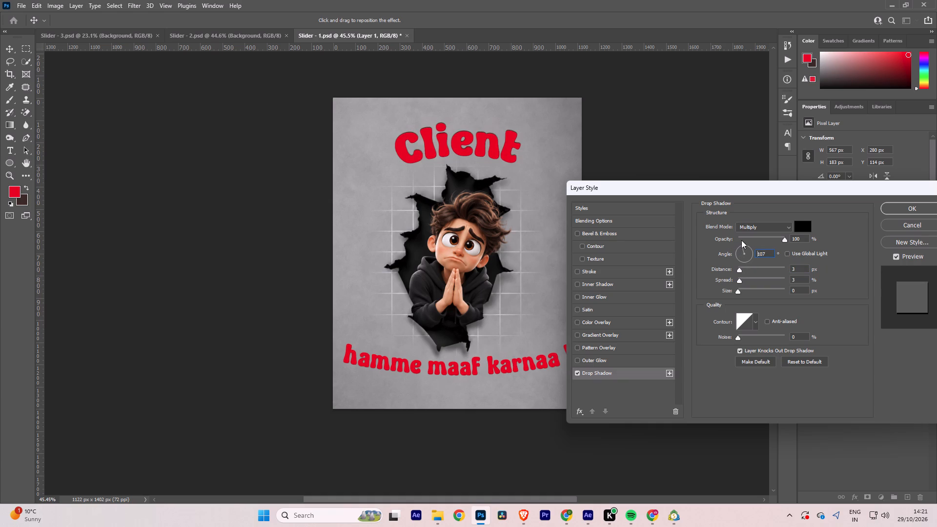
left_click_drag(741, 240, 743, 240)
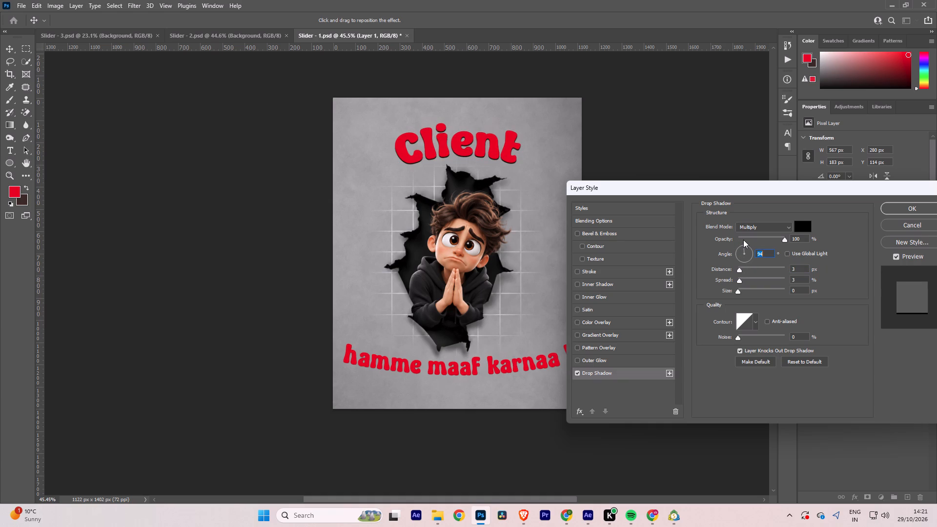
left_click(916, 206)
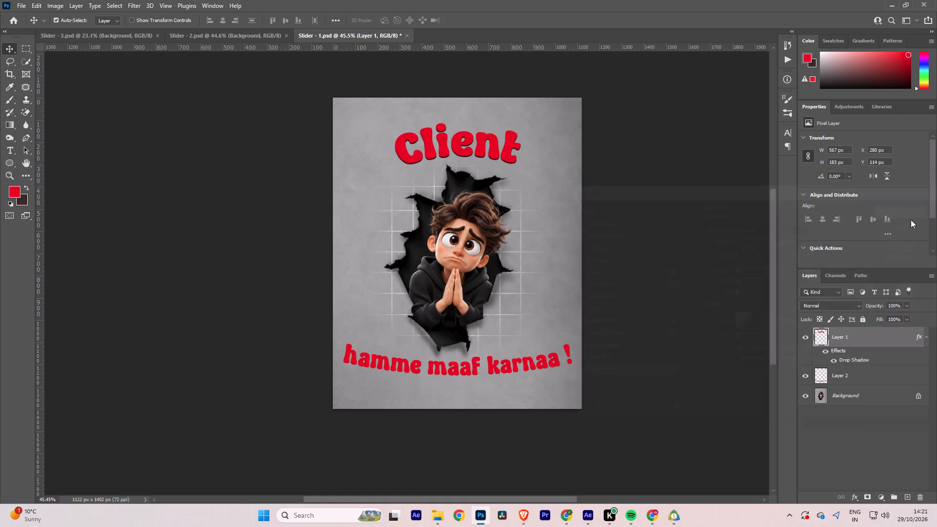
Transfer the drop shadow effect from Layer 1 to Layer 2, the "hamme maaf karnaa !" text.
left_click_drag(917, 337, 911, 379)
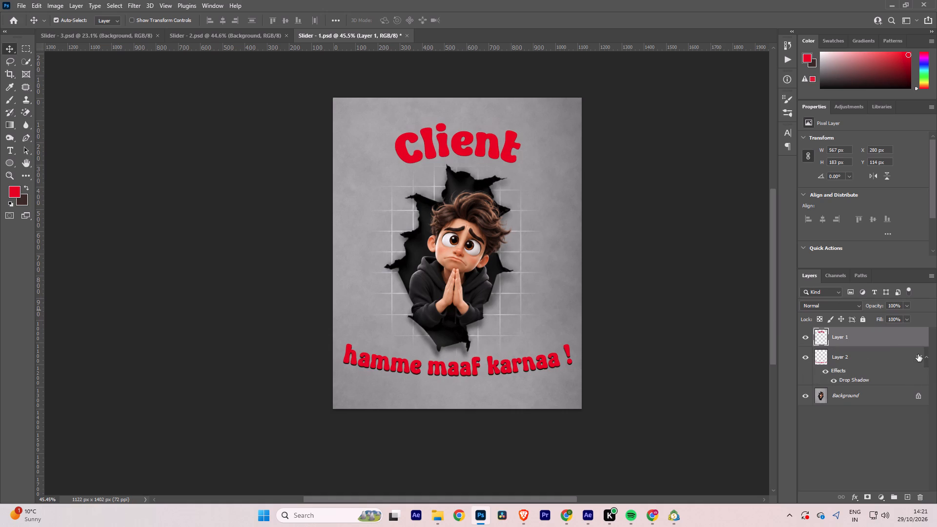
left_click(918, 354)
left_click(857, 372)
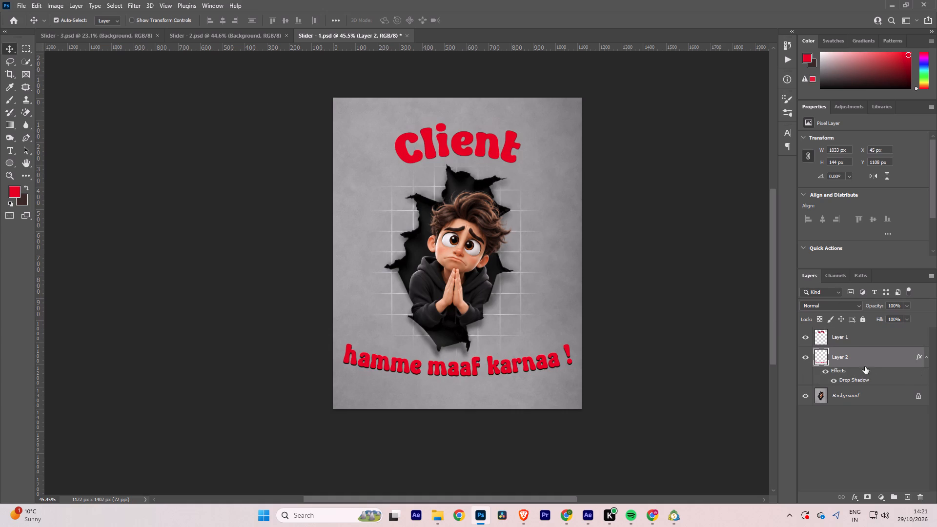
Apply the same Drop Shadow to Layer 1, the "Client" text, again and save Slider - 1.
left_click(855, 333)
double_click(918, 335)
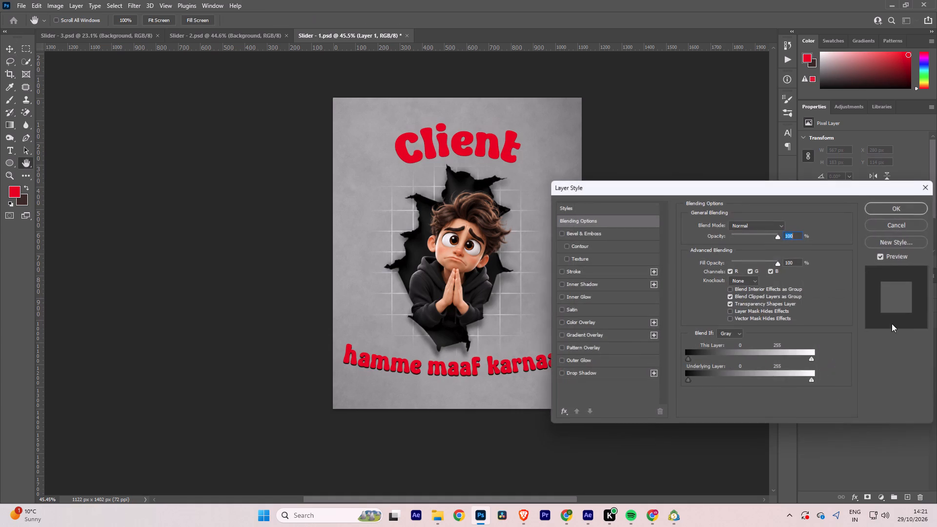
left_click(590, 372)
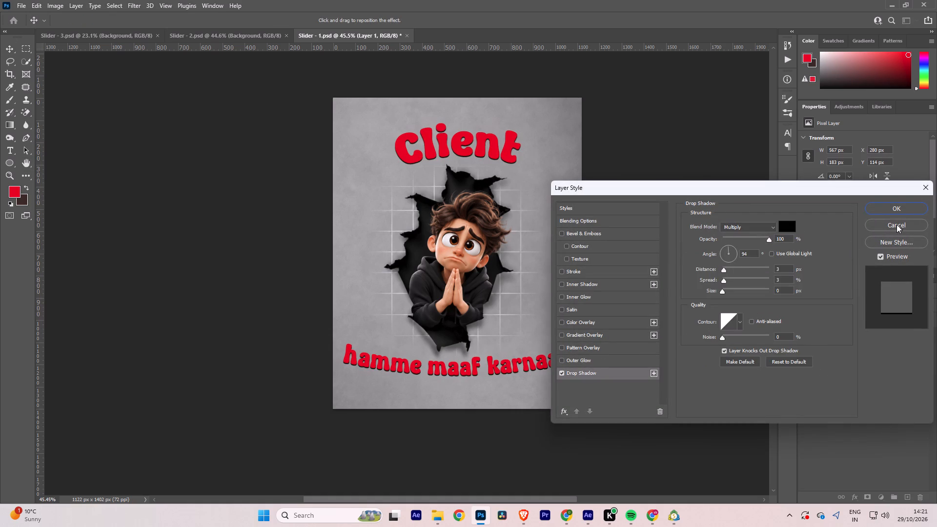
left_click(899, 211)
key("ctrl+s")
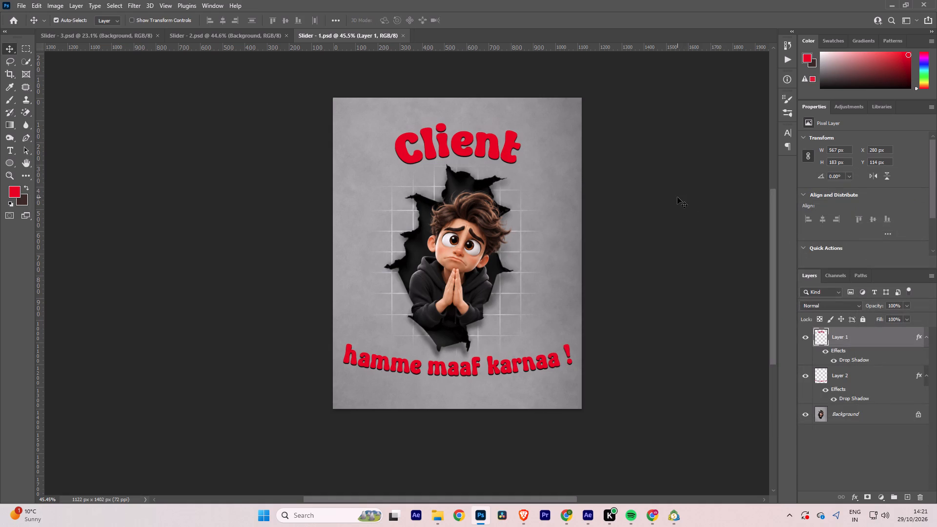
scroll(677, 197, "up", 1)
key("ctrl+s")
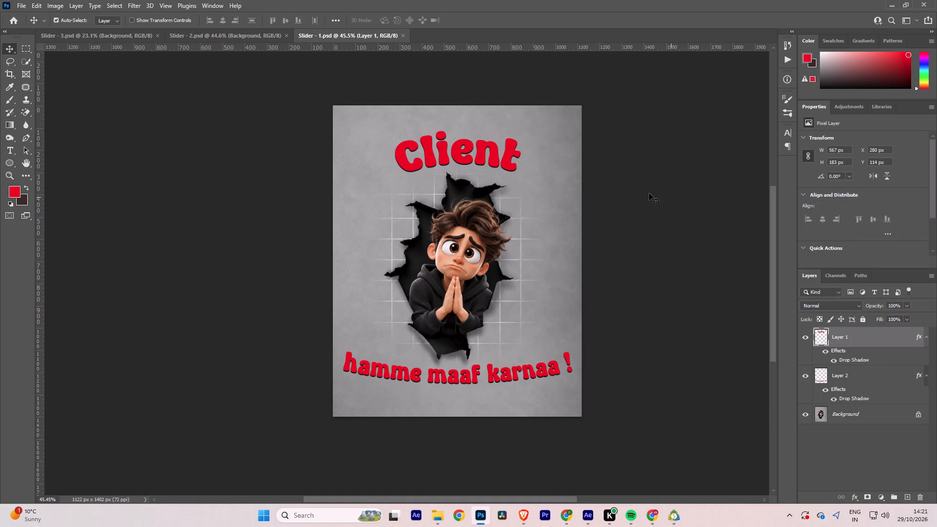
In Slider - 3, hide Layer 2 and Layer 1 copy 2, leaving only the Background shown.
left_click(118, 35)
left_click_drag(808, 357, 803, 337)
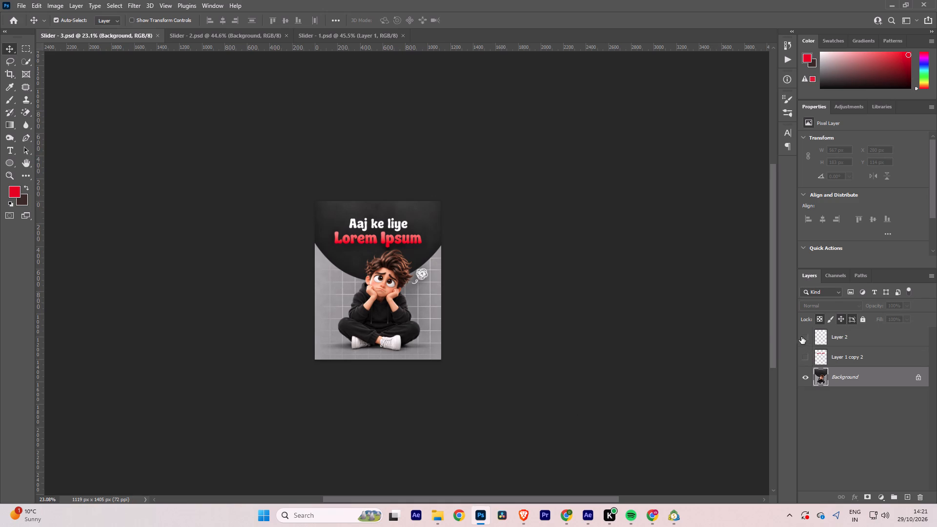
Start the JPG export of Slider - 3 and create a folder named Photos in Carousel Motion Post 05's Raw Photo folder.
key("ctrl+alt+shift+w")
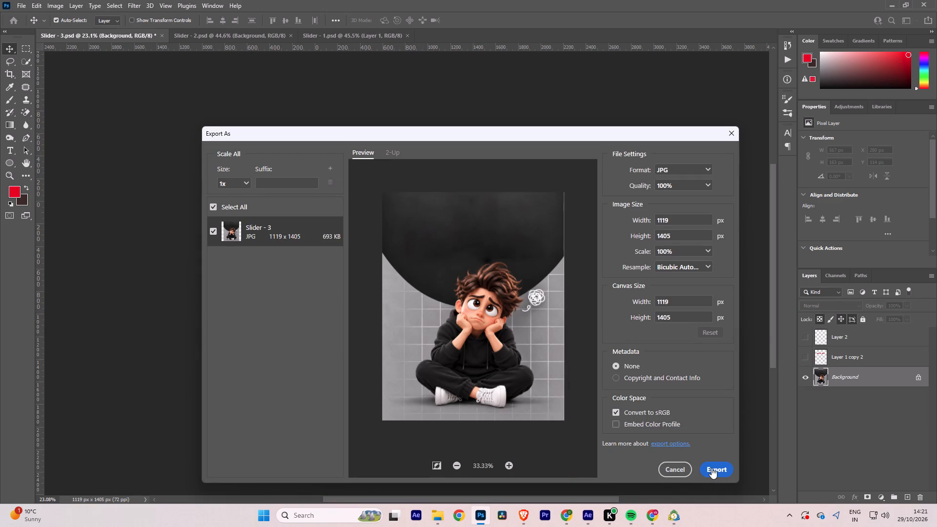
left_click(712, 468)
left_click(269, 50)
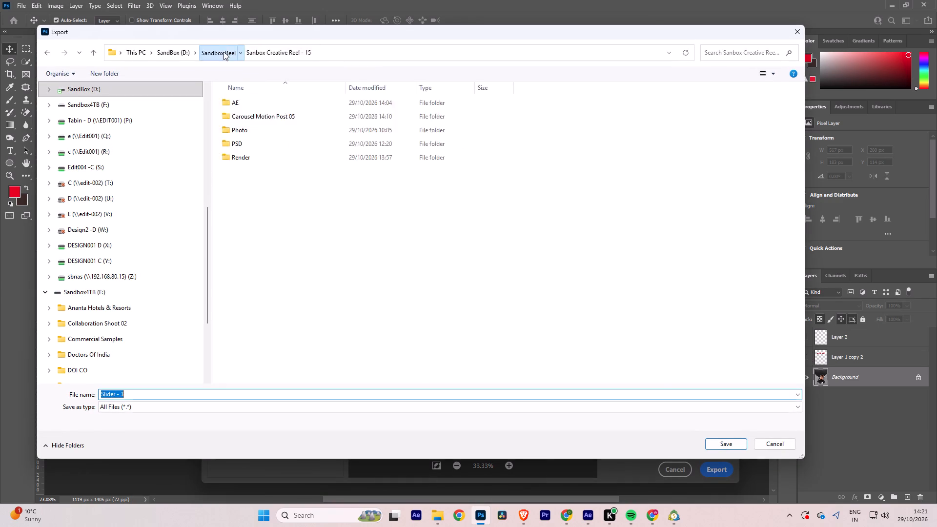
left_click(224, 52)
scroll(663, 274, "down", 2)
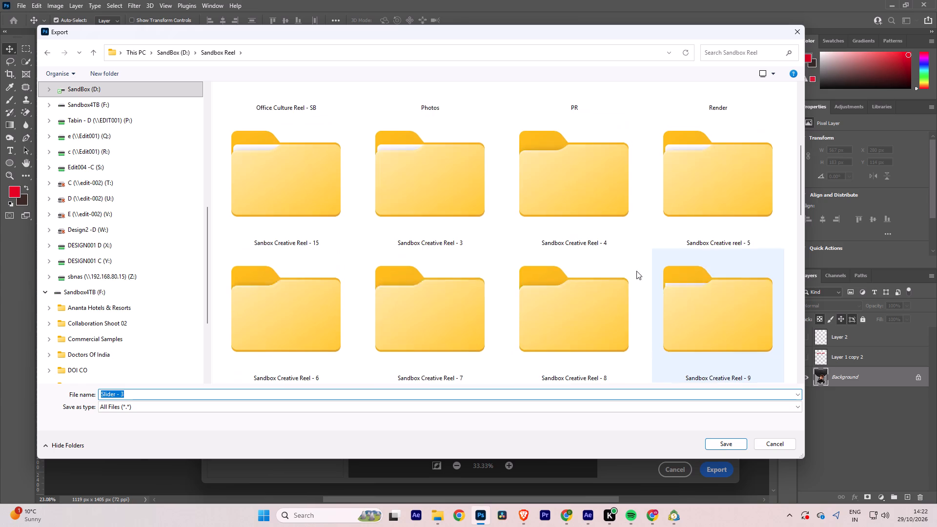
double_click(300, 197)
left_click(282, 116)
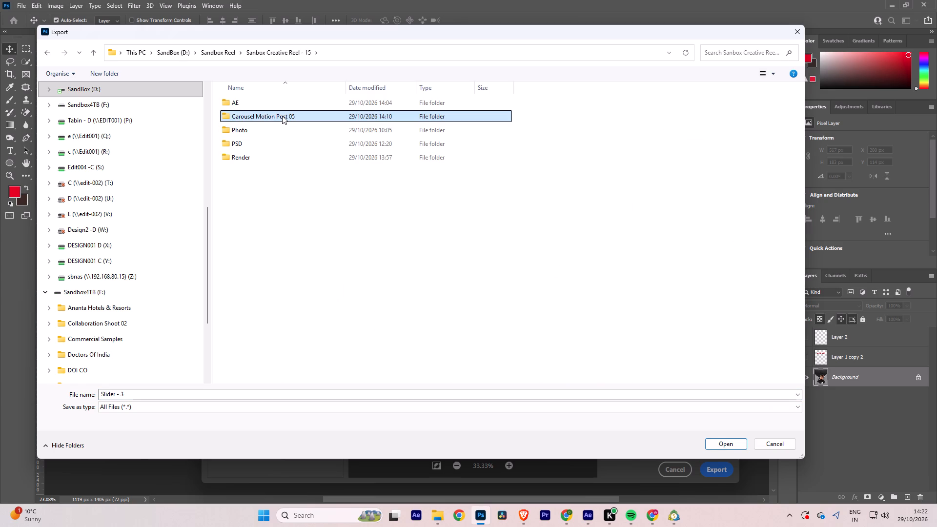
double_click(282, 116)
double_click(279, 117)
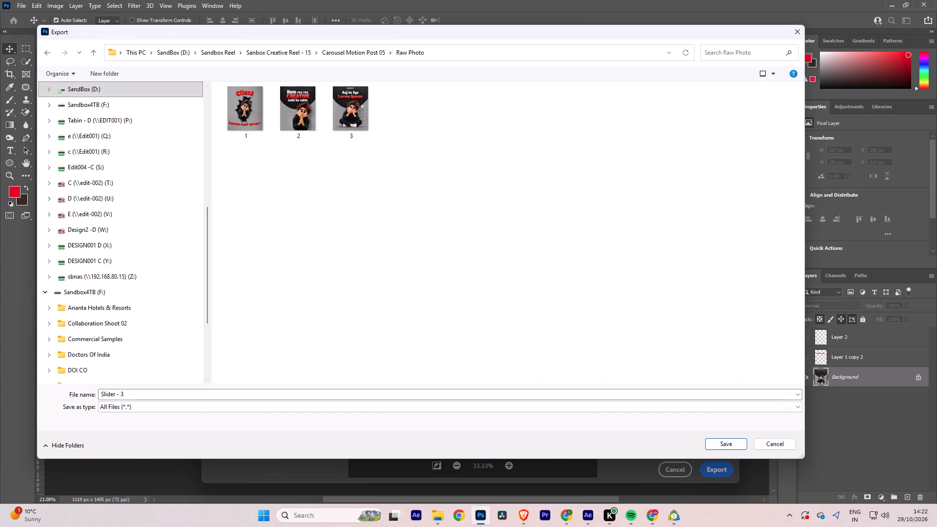
left_click(346, 56)
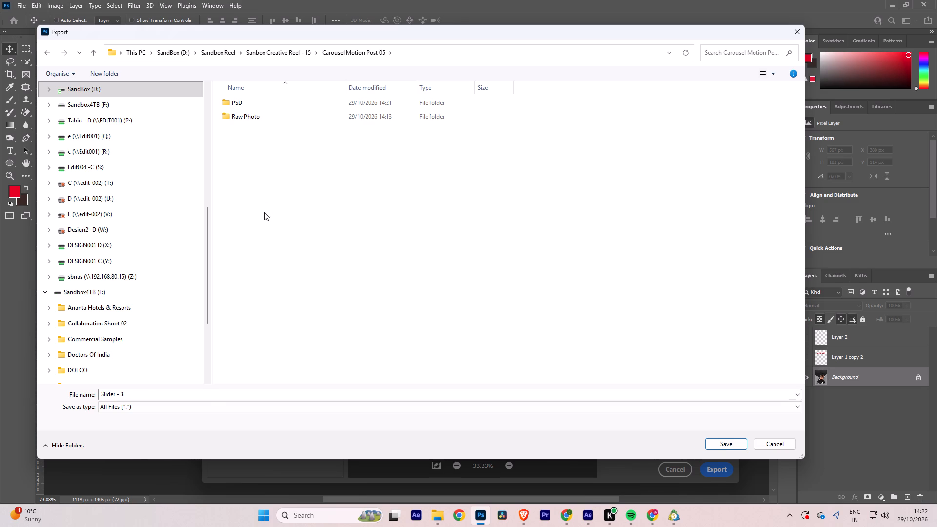
double_click(280, 120)
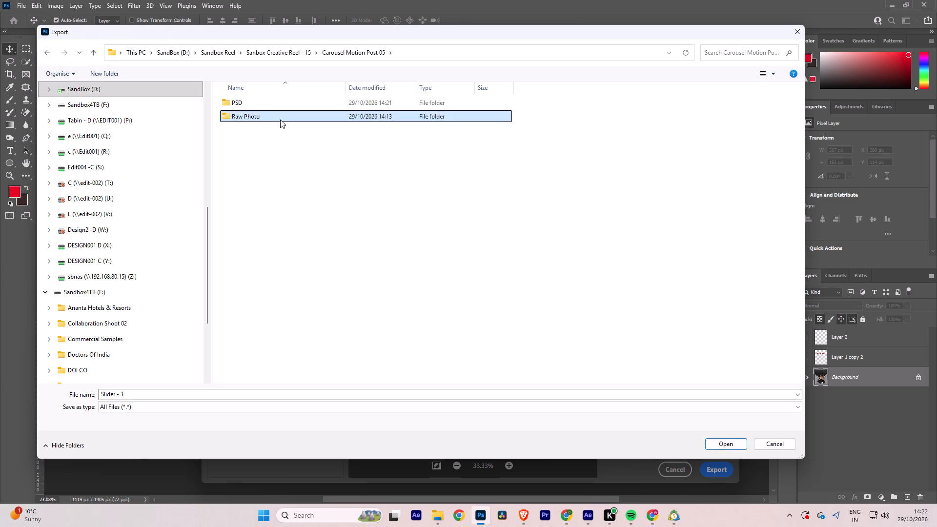
left_click_drag(243, 169, 346, 119)
left_click_drag(233, 165, 347, 121)
left_click(327, 173)
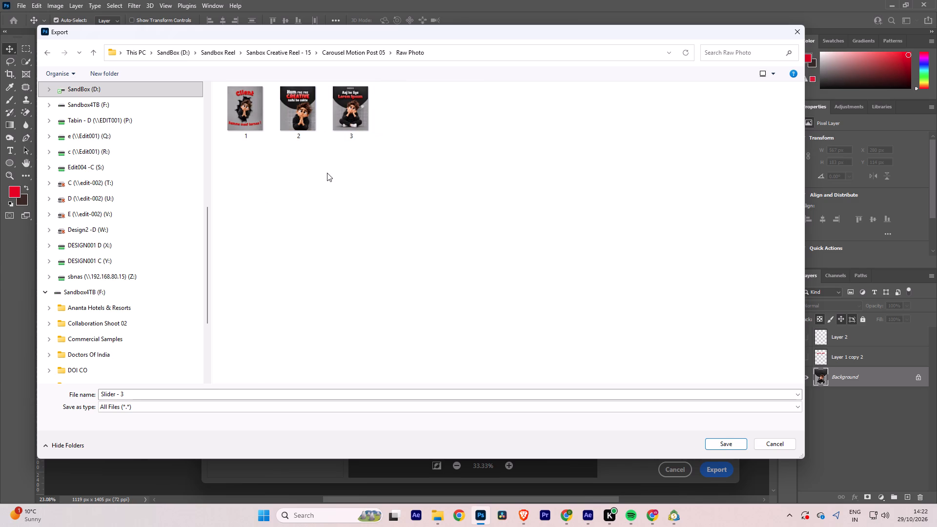
key("ctrl+shift+n")
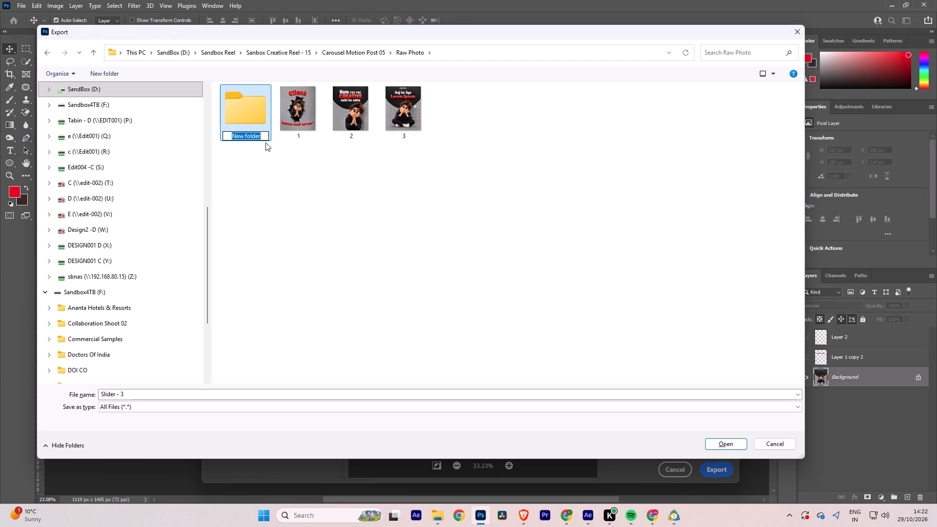
type("Photo")
key("s")
key("Return")
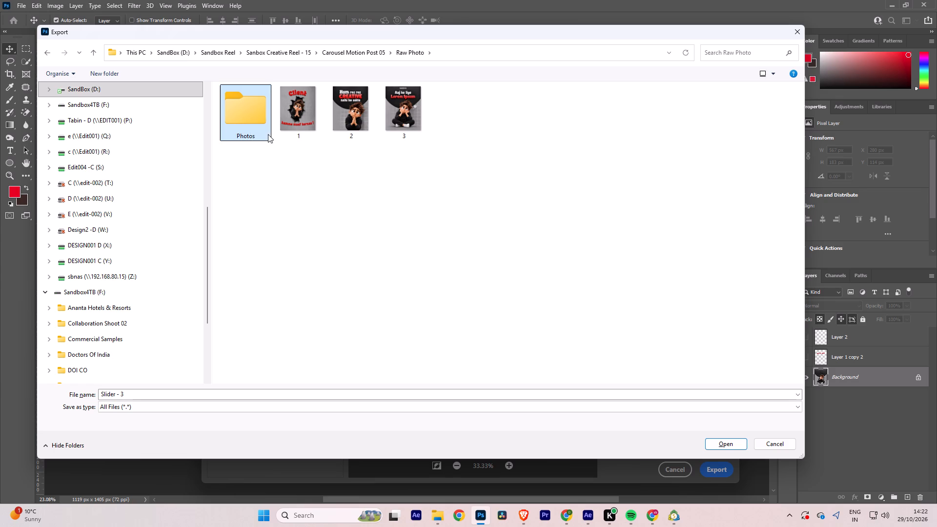
Move the original poster images 1, 2 and 3 from Raw Photo into the Photos folder.
left_click_drag(298, 178, 420, 111)
left_click_drag(279, 146, 442, 109)
left_click(423, 114)
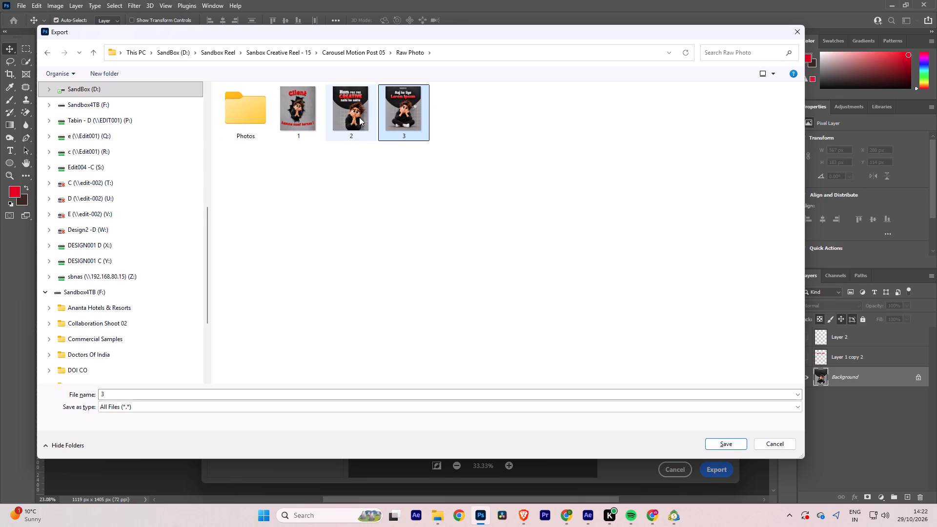
left_click_drag(359, 117, 353, 117, "shift")
left_click(302, 113, "shift")
left_click_drag(301, 114, 250, 108)
left_click(525, 261)
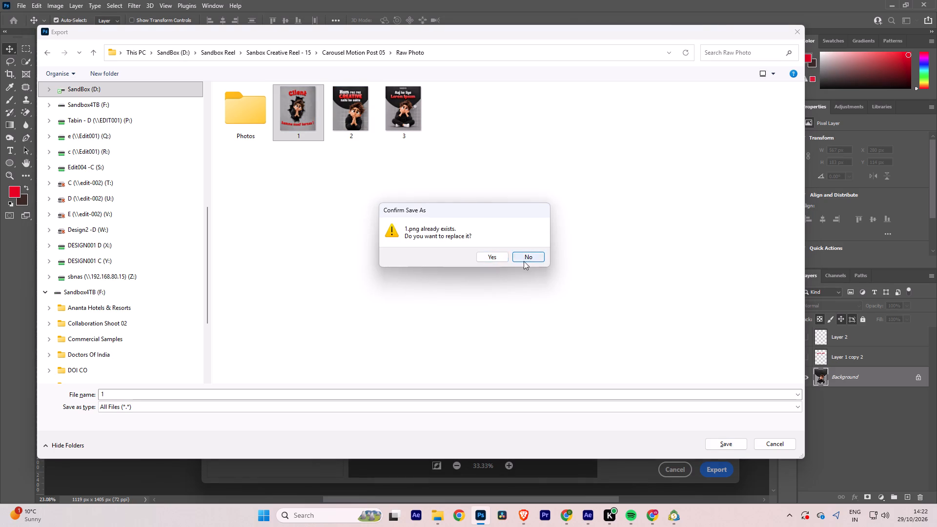
left_click_drag(304, 125, 243, 115)
left_click_drag(353, 118, 254, 115)
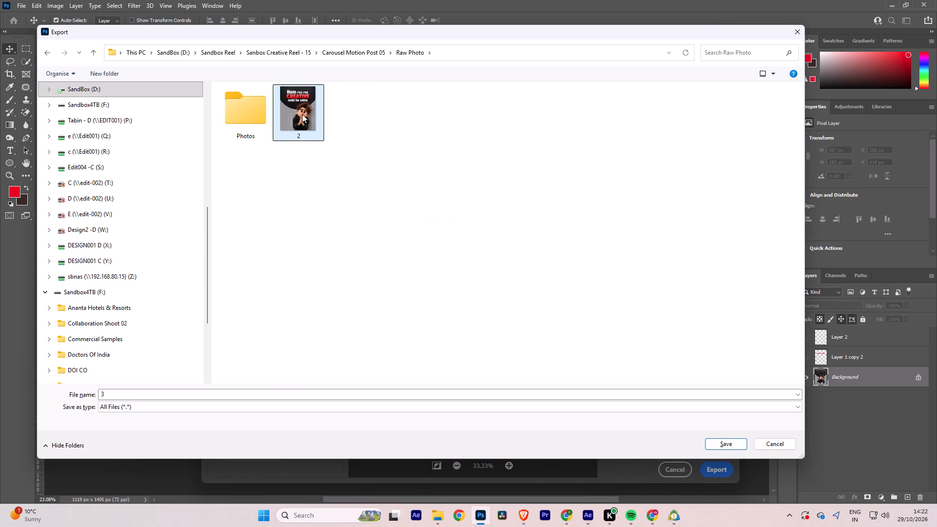
left_click_drag(304, 114, 252, 118)
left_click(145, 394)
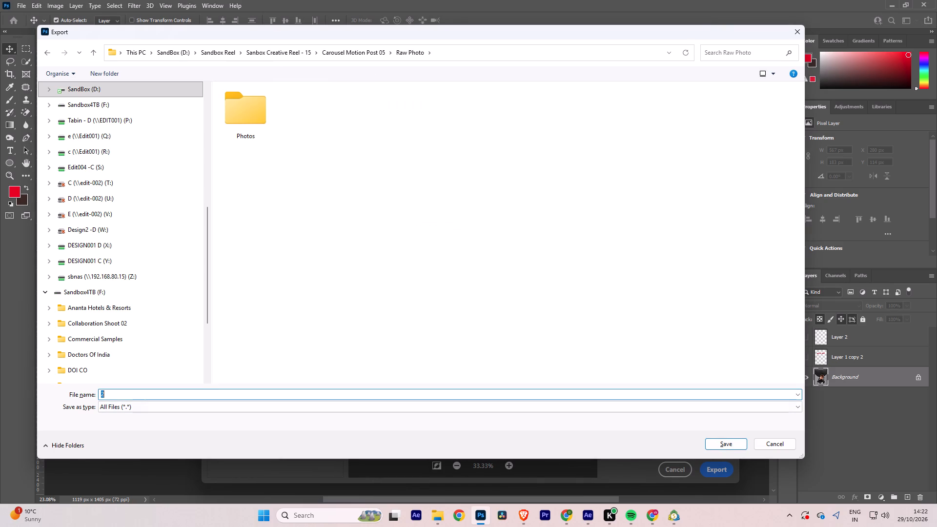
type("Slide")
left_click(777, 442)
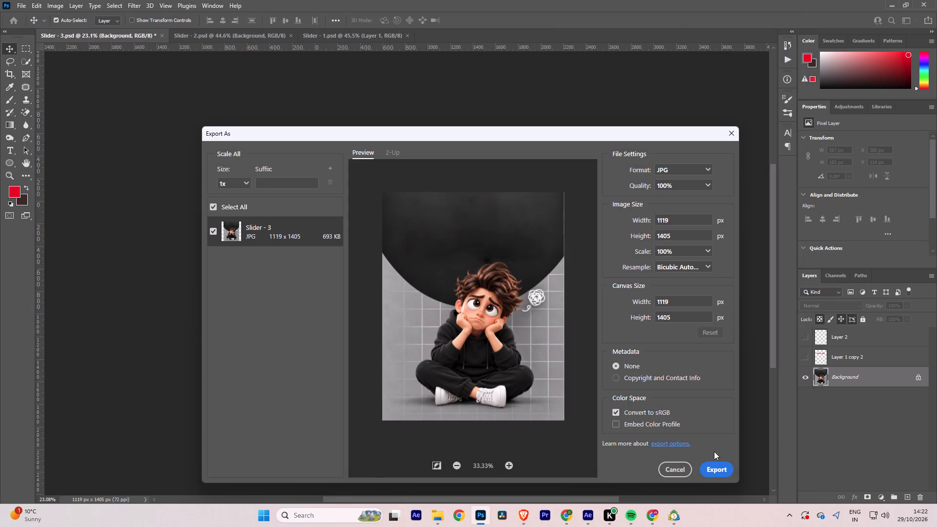
Export the Slider - 3 background as a JPG named Slider - 3 into Carousel Motion Post 05's Raw Photo folder.
left_click(717, 468)
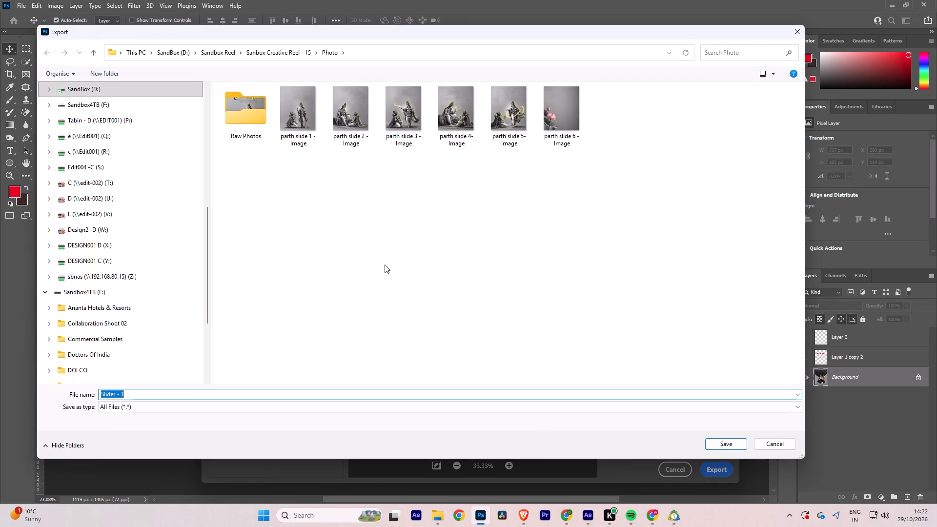
left_click(288, 49)
double_click(272, 118)
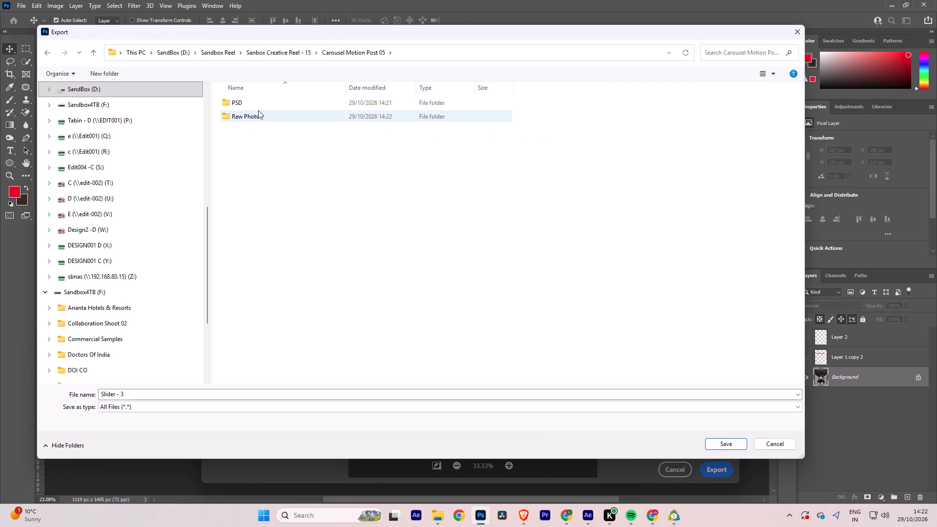
double_click(255, 111)
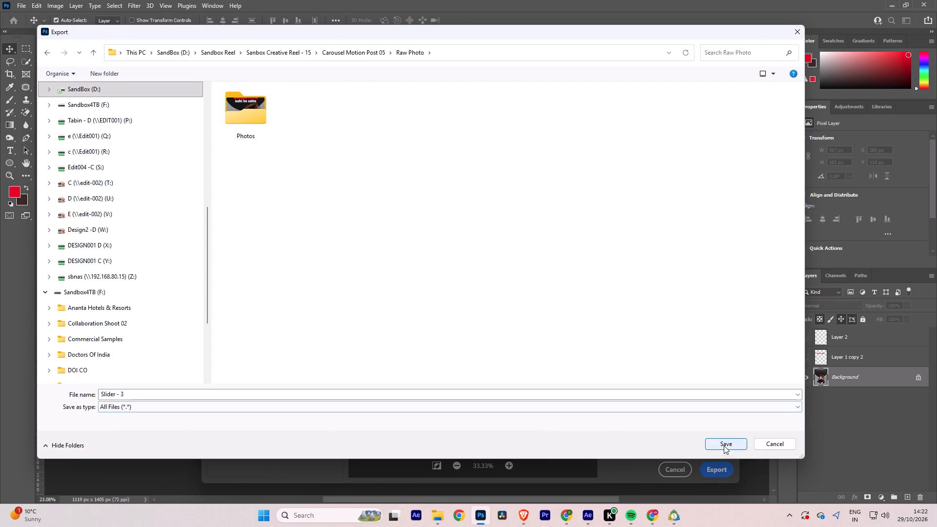
left_click(724, 446)
Switch to the Slider - 2 document.
left_click(242, 31)
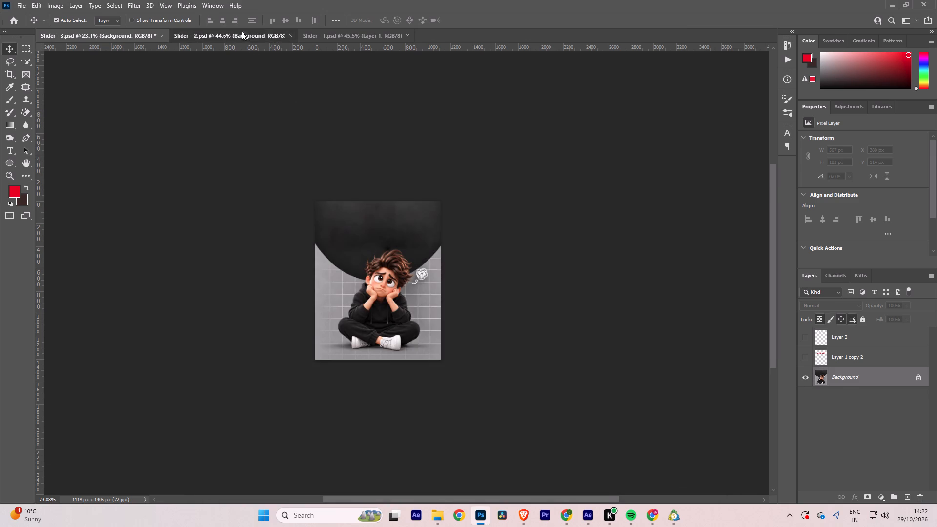